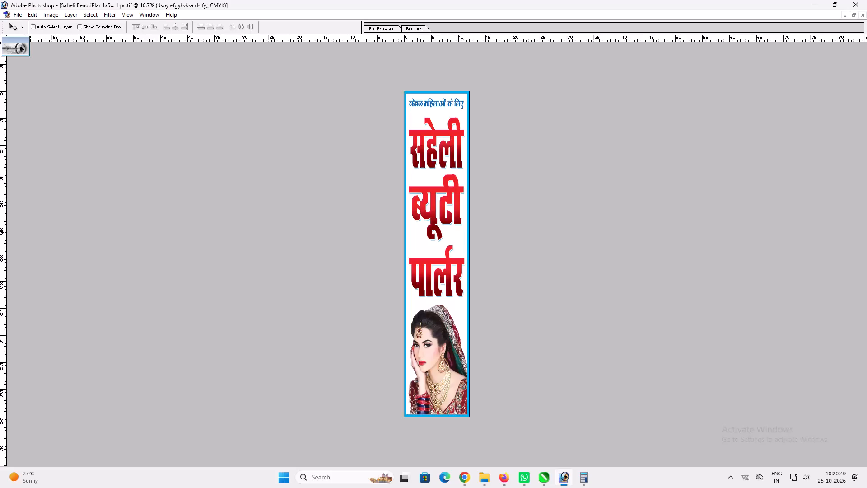
Close the Saheli BeautiPlar banner and open 30x4= 4 pc Old from the Shree mat Bhagwat Katha Awai Adda folder.
{"action": "key", "text": "ctrl+w"}
{"action": "double_click", "coordinate": [396, 211], "text": "ctrl"}
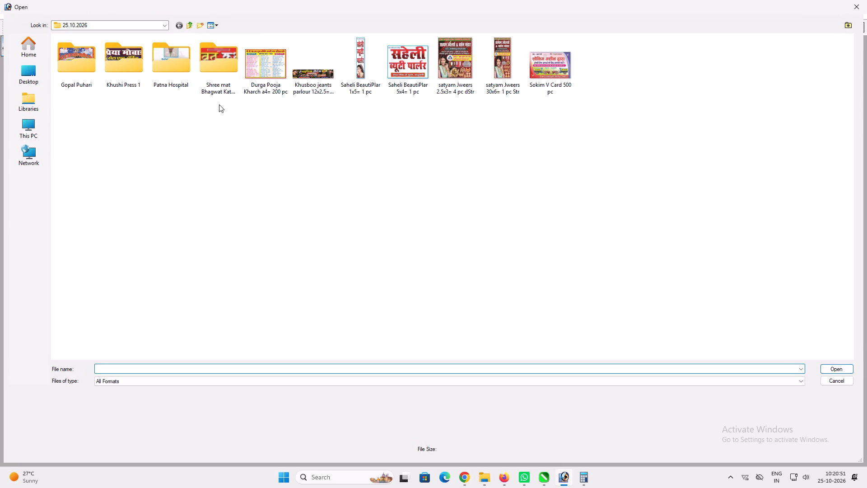
{"action": "double_click", "coordinate": [223, 86]}
{"action": "left_click", "coordinate": [185, 81]}
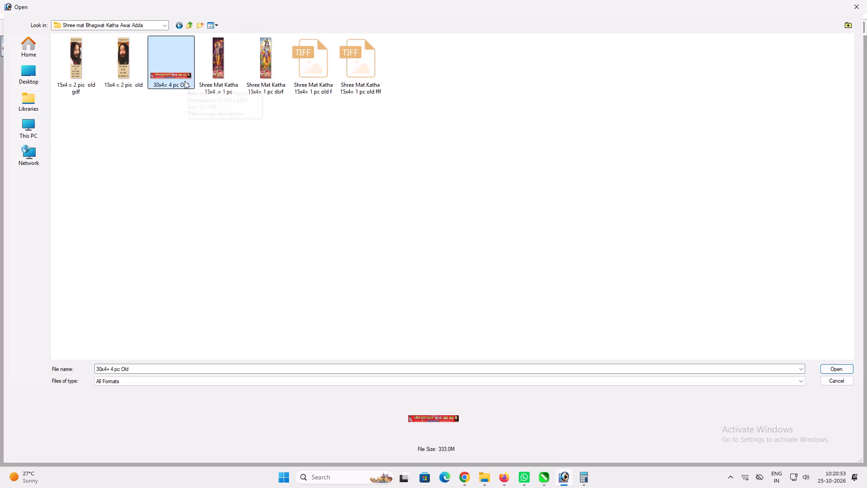
{"action": "key", "text": "Return"}
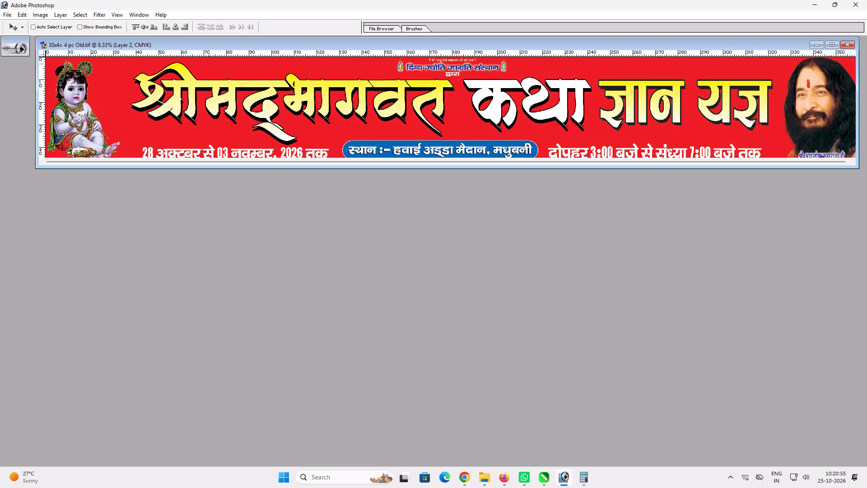
Shift the venue text with its blue strip slightly right and scale it down to about 96.2%.
{"action": "double_click", "coordinate": [210, 41]}
{"action": "key", "text": "ctrl+plus"}
{"action": "key", "text": "space"}
{"action": "key", "text": "space"}
{"action": "key", "text": "space"}
{"action": "key", "text": "space"}
{"action": "key", "text": "space"}
{"action": "key", "text": "space"}
{"action": "key", "text": "space"}
{"action": "key", "text": "space"}
{"action": "key", "text": "space"}
{"action": "key", "text": "space"}
{"action": "key", "text": "space"}
{"action": "key", "text": "space"}
{"action": "key", "text": "space"}
{"action": "key", "text": "space"}
{"action": "key", "text": "space"}
{"action": "key", "text": "space"}
{"action": "key", "text": "space"}
{"action": "key", "text": "space"}
{"action": "key", "text": "space"}
{"action": "key", "text": "space"}
{"action": "left_click_drag", "start_coordinate": [430, 308], "coordinate": [471, 288]}
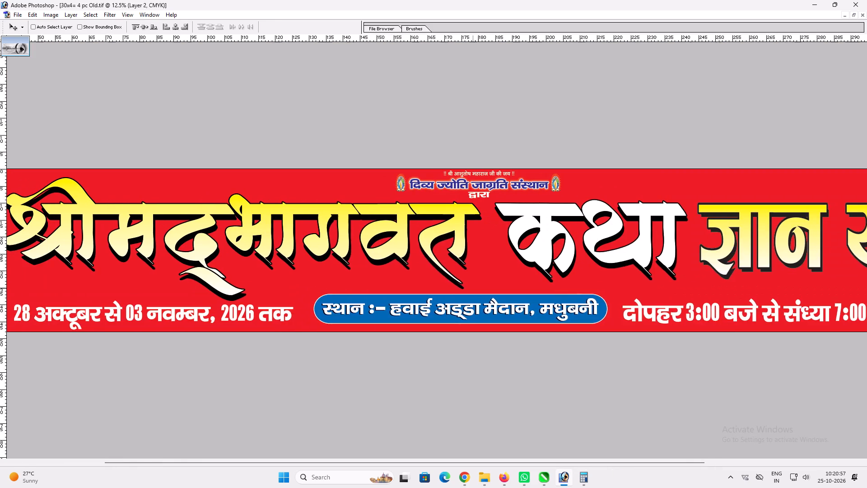
{"action": "left_click_drag", "start_coordinate": [397, 299], "coordinate": [495, 279]}
{"action": "left_click", "coordinate": [524, 310], "text": "ctrl"}
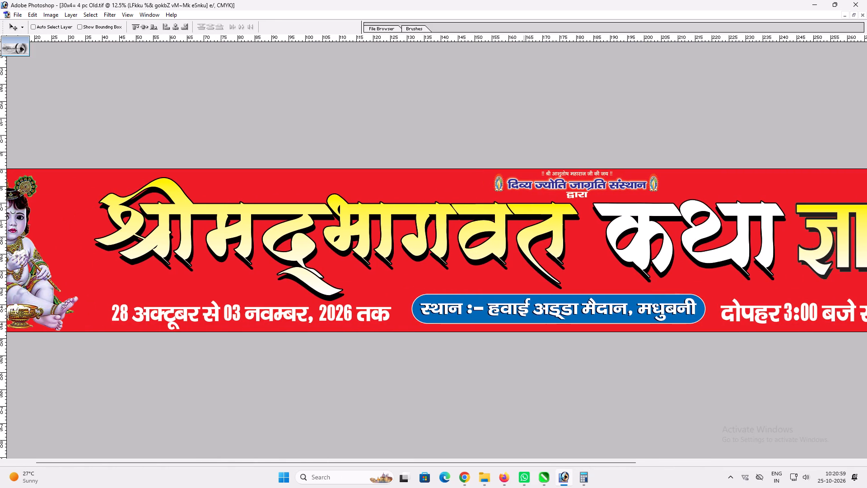
{"action": "left_click_drag", "start_coordinate": [525, 310], "coordinate": [399, 303], "text": "alt+shift"}
{"action": "key", "text": "ctrl+z"}
{"action": "key", "text": "space"}
{"action": "left_click_drag", "start_coordinate": [541, 318], "coordinate": [564, 314]}
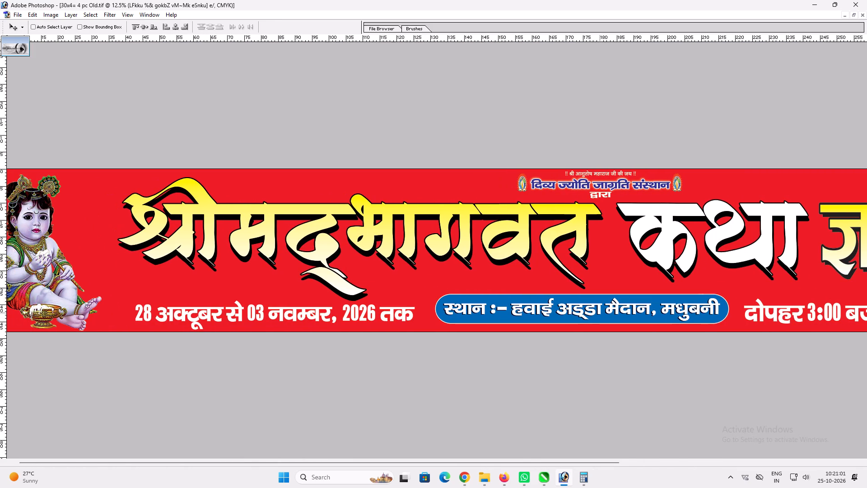
{"action": "left_click_drag", "start_coordinate": [594, 310], "coordinate": [603, 309], "text": "shift"}
{"action": "key", "text": "ctrl+t"}
{"action": "left_click_drag", "start_coordinate": [736, 320], "coordinate": [730, 319], "text": "alt+shift"}
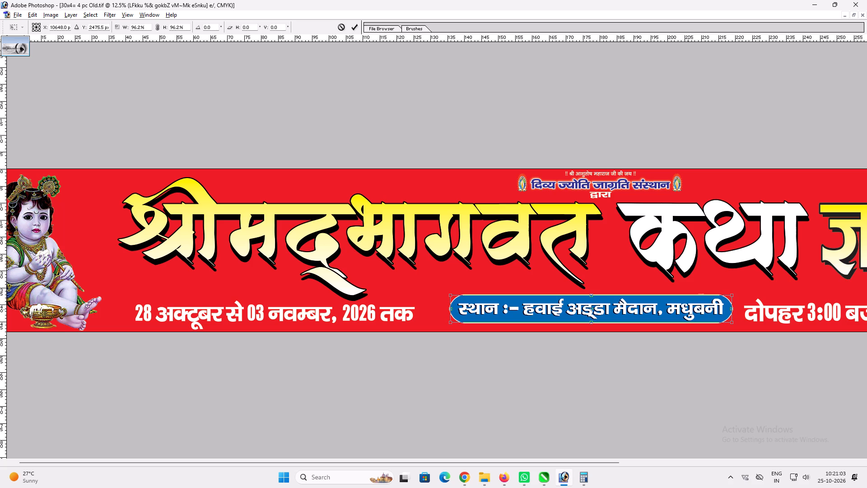
{"action": "key", "text": "shift+Return"}
Duplicate the white venue text from the blue strip onto the area around the date line.
{"action": "type", "text": "vv"}
{"action": "key", "text": "v"}
{"action": "right_click", "coordinate": [524, 311]}
{"action": "left_click", "coordinate": [535, 314]}
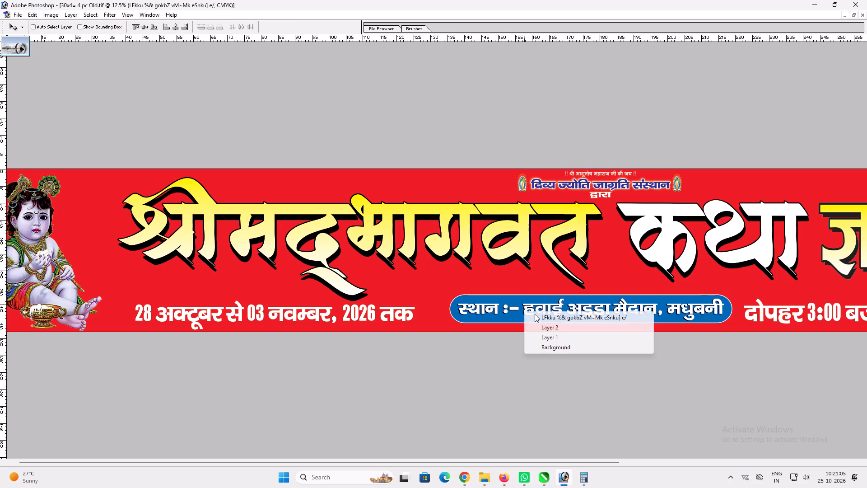
{"action": "right_click", "coordinate": [527, 309], "text": "ctrl+shift"}
{"action": "left_click", "coordinate": [543, 315], "text": "ctrl+shift"}
{"action": "left_click_drag", "start_coordinate": [589, 308], "coordinate": [323, 291], "text": "alt"}
Replace the copied text with "28 अक्टूबर से 03 नवम्बर, 2026 तक" and place it just above the original date line.
{"action": "key", "text": "t"}
{"action": "left_click", "coordinate": [312, 310]}
{"action": "left_click", "coordinate": [312, 311]}
{"action": "key", "text": "ctrl+a"}
{"action": "key", "text": "f"}
{"action": "key", "text": "f"}
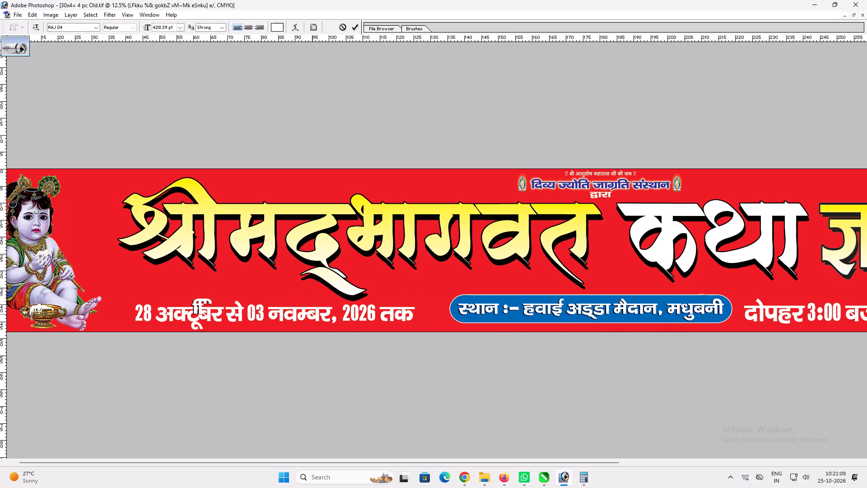
{"action": "key", "text": "ctrl+a"}
{"action": "left_click_drag", "start_coordinate": [436, 322], "coordinate": [360, 305]}
{"action": "key", "text": "2"}
{"action": "key", "text": "8"}
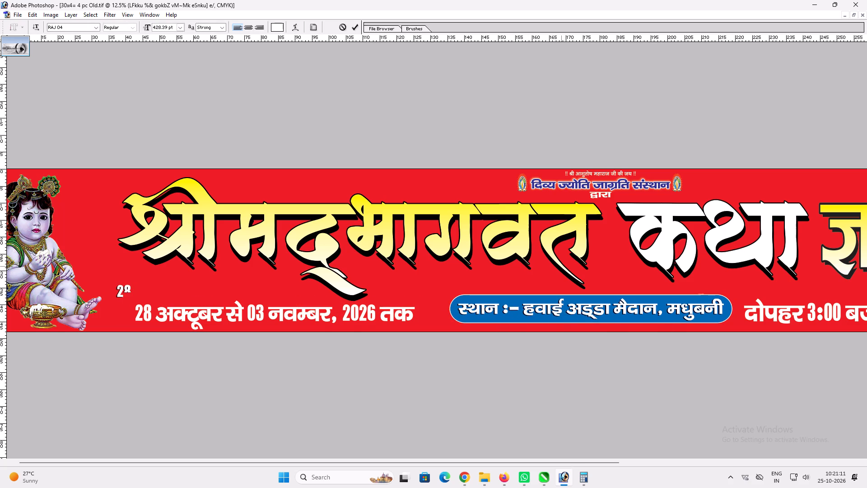
{"action": "key", "text": "space"}
{"action": "type", "text": "vDVWcj"}
{"action": "key", "text": "BackSpace"}
{"action": "key", "text": "BackSpace"}
{"action": "key", "text": "BackSpace"}
{"action": "type", "text": "wcj ls 0"}
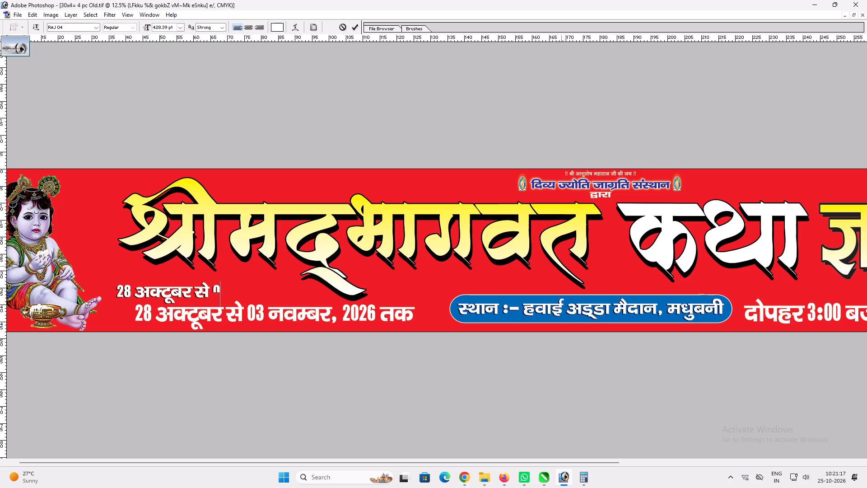
{"action": "key", "text": "3"}
{"action": "key", "text": "space"}
{"action": "type", "text": "uoEcj"}
{"action": "key", "text": "space"}
{"action": "key", "text": "BackSpace"}
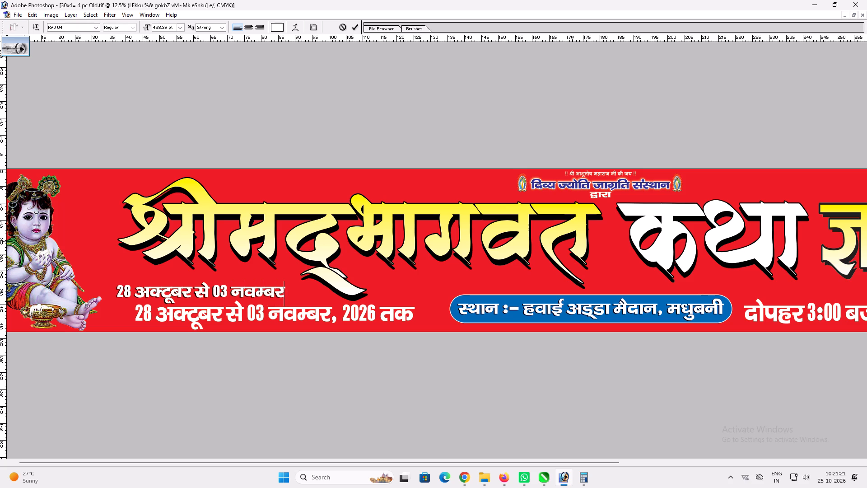
{"action": "type", "text": "] 2026r"}
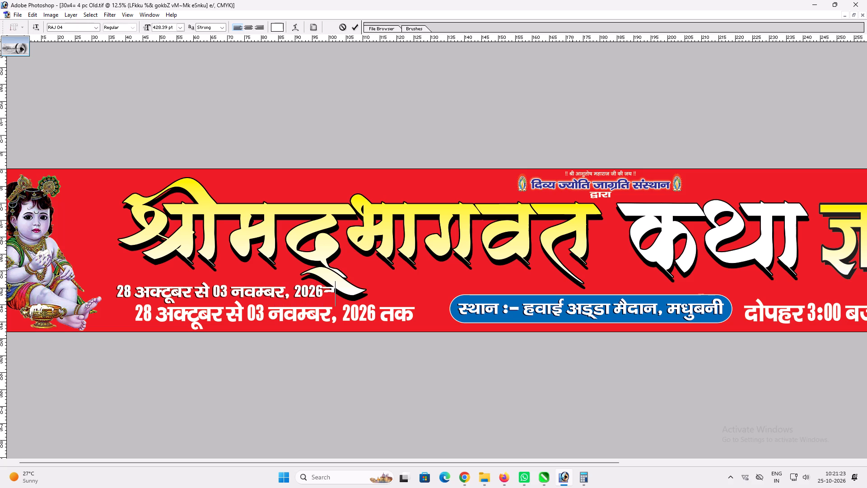
{"action": "key", "text": "BackSpace"}
{"action": "key", "text": "space"}
{"action": "type", "text": "rd"}
{"action": "key", "text": "Return"}
Enlarge the new date text and move it down over the original date line.
{"action": "key", "text": "v"}
{"action": "key", "text": "ctrl+t"}
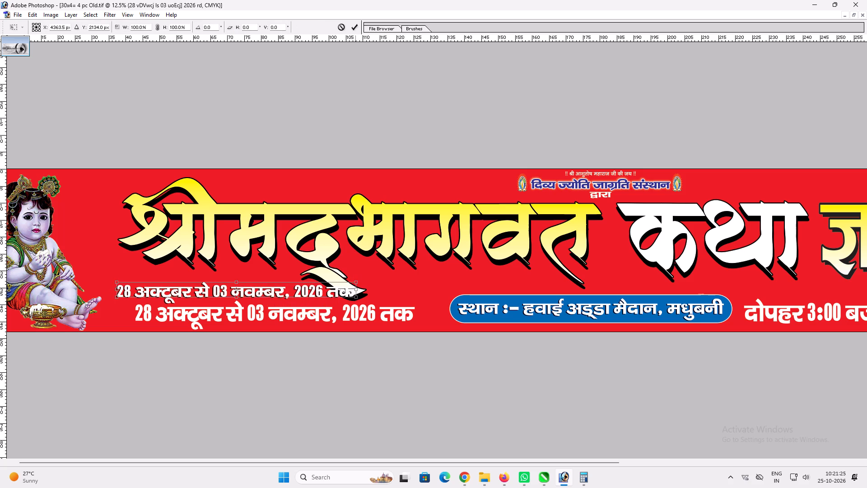
{"action": "left_click_drag", "start_coordinate": [355, 299], "coordinate": [422, 310], "text": "shift"}
{"action": "key", "text": "shift+Return"}
{"action": "key", "text": "v"}
{"action": "left_click_drag", "start_coordinate": [412, 312], "coordinate": [412, 333]}
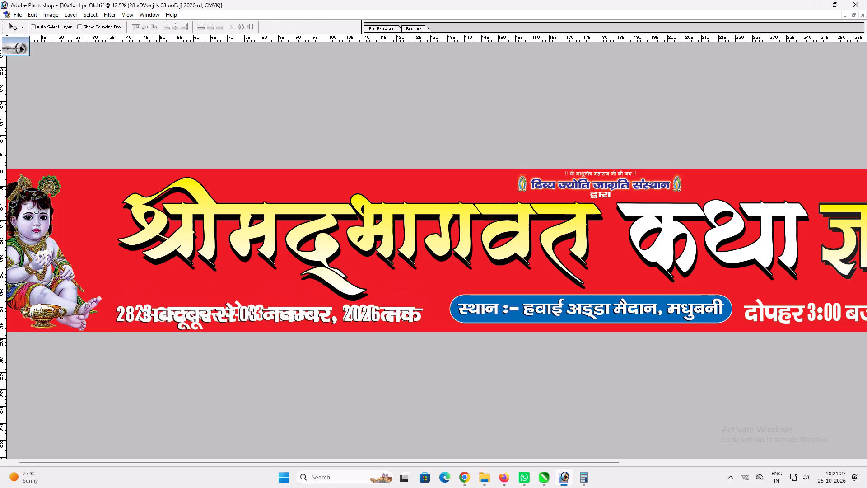
{"action": "left_click_drag", "start_coordinate": [412, 333], "coordinate": [414, 331]}
Stretch the new date text to about 125.7% width and 99.4% height, extending it toward the venue strip.
{"action": "key", "text": "ctrl+t"}
{"action": "left_click_drag", "start_coordinate": [420, 320], "coordinate": [455, 319]}
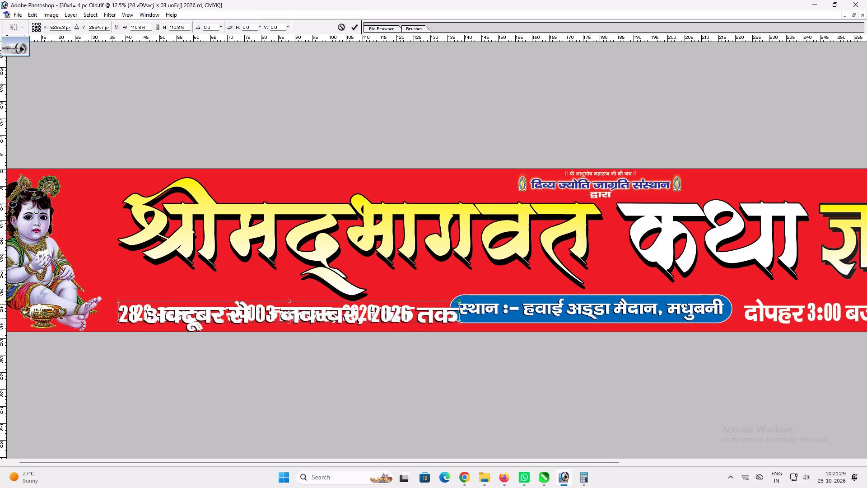
{"action": "left_click_drag", "start_coordinate": [455, 319], "coordinate": [455, 318]}
{"action": "left_click_drag", "start_coordinate": [457, 308], "coordinate": [501, 307], "text": "shift"}
{"action": "left_click_drag", "start_coordinate": [480, 323], "coordinate": [487, 321], "text": "shift"}
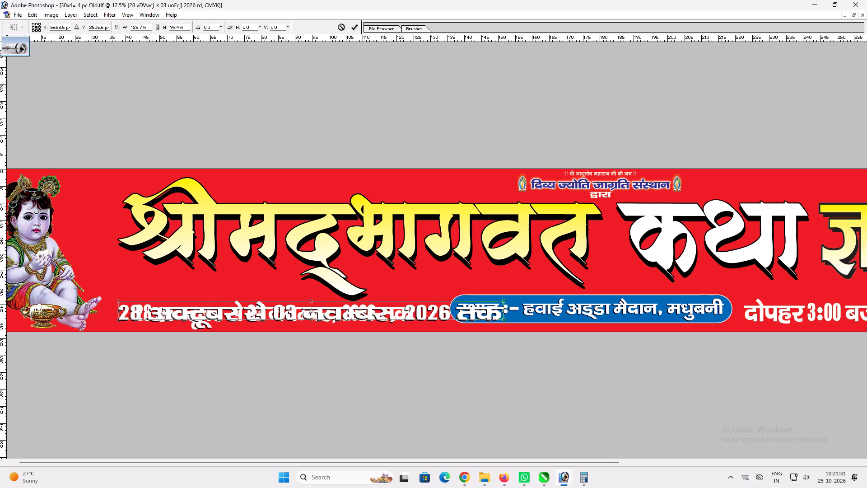
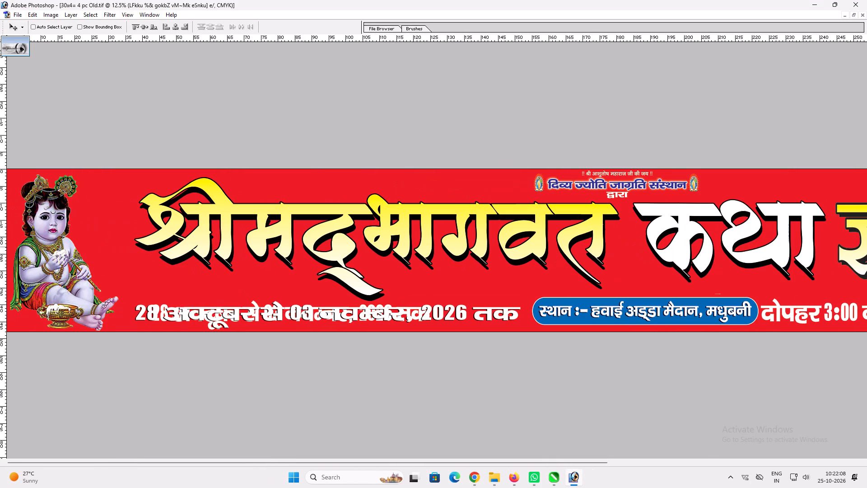
Cover the original date line on the base layer by stretching a plain red background sliver across it, up to the venue strip.
{"action": "left_click_drag", "start_coordinate": [588, 247], "coordinate": [590, 246]}
{"action": "left_click", "coordinate": [257, 296], "text": "ctrl"}
{"action": "key", "text": "m"}
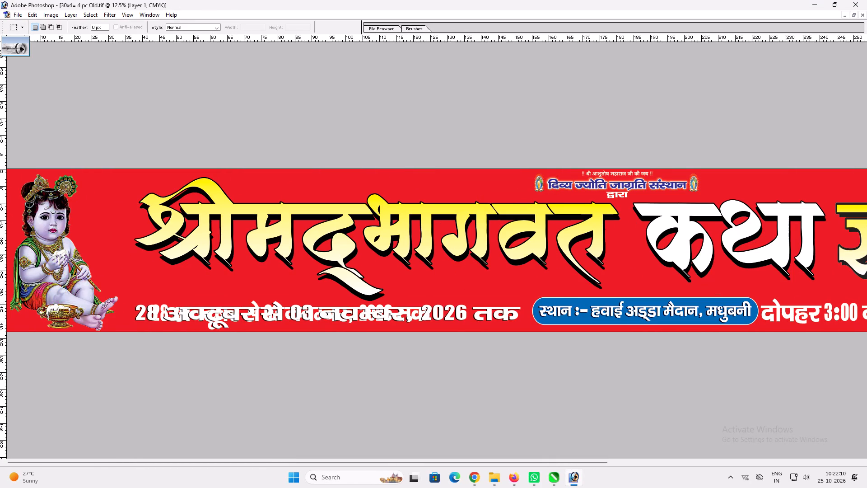
{"action": "left_click_drag", "start_coordinate": [126, 300], "coordinate": [128, 330]}
{"action": "key", "text": "ctrl+t"}
{"action": "left_click_drag", "start_coordinate": [131, 314], "coordinate": [233, 324]}
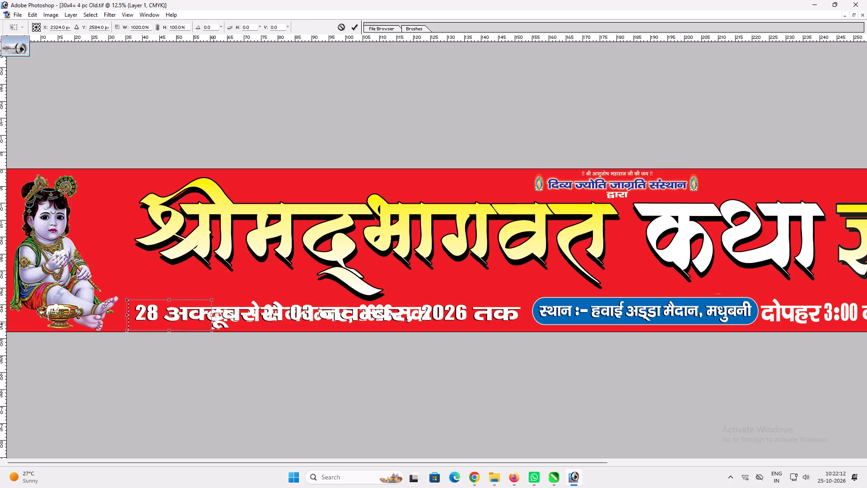
{"action": "left_click_drag", "start_coordinate": [233, 324], "coordinate": [497, 323]}
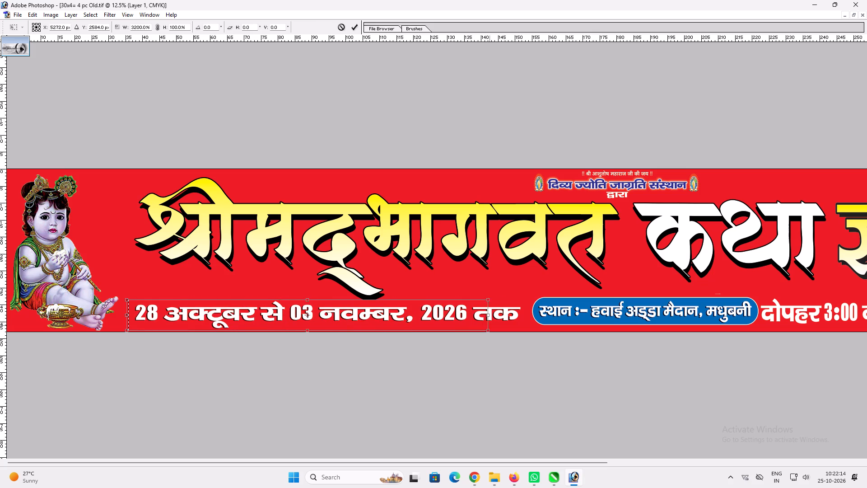
{"action": "left_click_drag", "start_coordinate": [497, 323], "coordinate": [527, 319]}
{"action": "left_click_drag", "start_coordinate": [463, 303], "coordinate": [459, 305]}
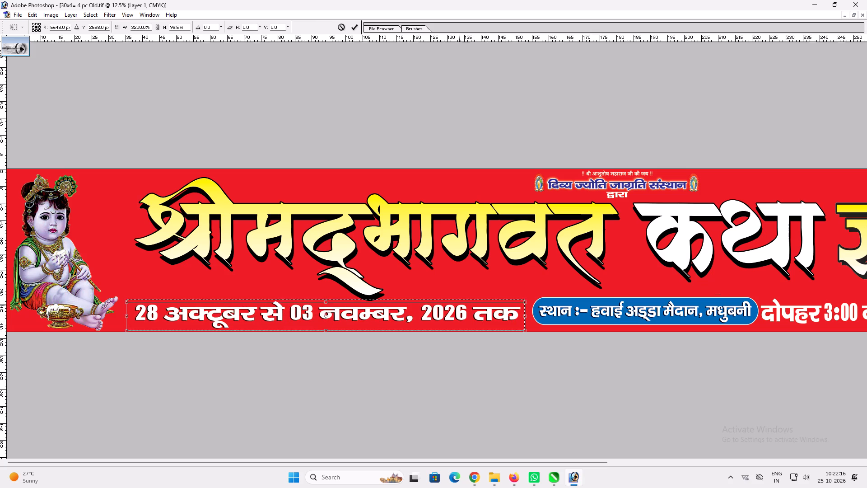
{"action": "left_click_drag", "start_coordinate": [459, 305], "coordinate": [458, 307]}
{"action": "key", "text": "ctrl+Return"}
{"action": "key", "text": "ctrl+d"}
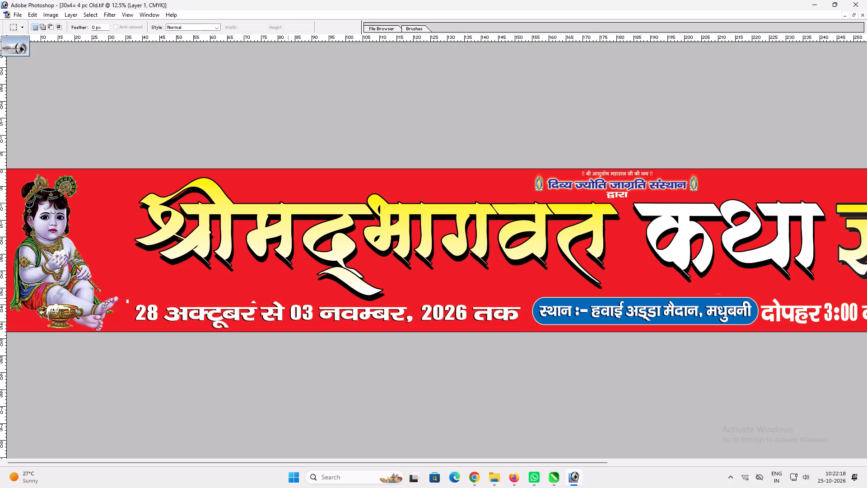
Cover the leftover white specks above the first half of the date line with a stretched patch of red background.
{"action": "left_click_drag", "start_coordinate": [288, 296], "coordinate": [297, 314]}
{"action": "key", "text": "ctrl+t"}
{"action": "left_click_drag", "start_coordinate": [287, 305], "coordinate": [122, 300]}
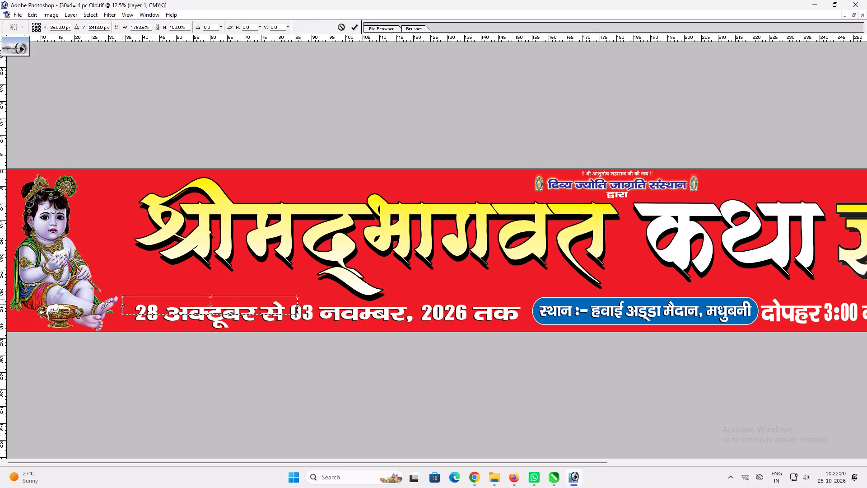
{"action": "key", "text": "Return"}
{"action": "key", "text": "ctrl+d"}
Select the new date text and nudge it slightly upward along the banner's bottom line.
{"action": "key", "text": "v"}
{"action": "key", "text": "v"}
{"action": "left_click", "coordinate": [401, 319], "text": "ctrl"}
{"action": "key", "text": "ctrl+t"}
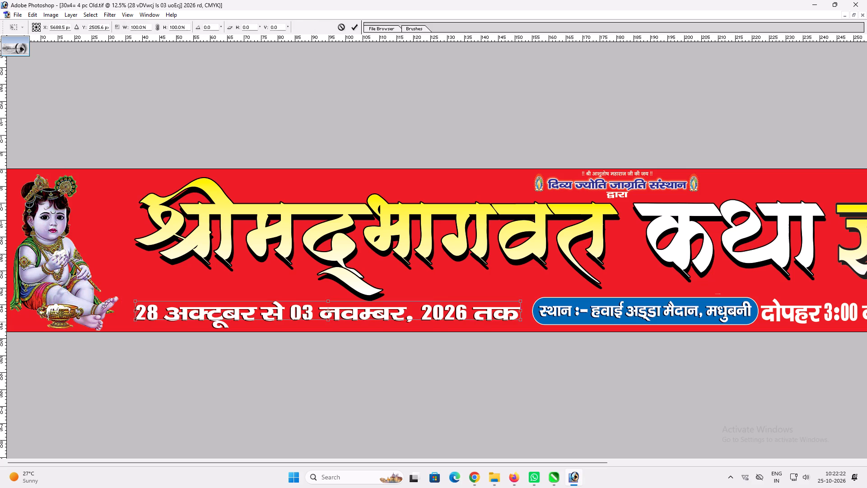
{"action": "left_click", "coordinate": [495, 321], "text": "shift"}
{"action": "key", "text": "Return"}
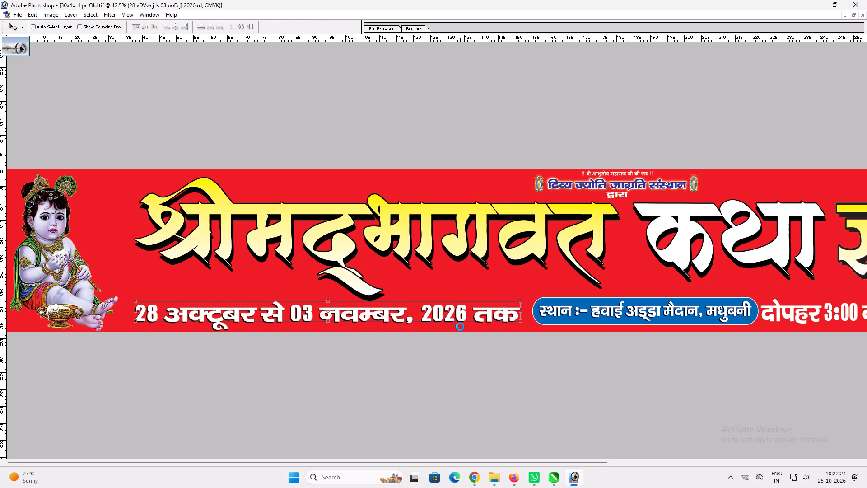
{"action": "key", "text": "v"}
{"action": "key", "text": "Up"}
{"action": "key", "text": "Up"}
{"action": "key", "text": "Up"}
Cover the small stray mark just above the blue venue strip with a stretched patch of red background.
{"action": "key", "text": "space"}
{"action": "key", "text": "space"}
{"action": "key", "text": "space"}
{"action": "key", "text": "space"}
{"action": "key", "text": "space"}
{"action": "key", "text": "space"}
{"action": "key", "text": "space"}
{"action": "key", "text": "space"}
{"action": "key", "text": "space"}
{"action": "key", "text": "space"}
{"action": "key", "text": "space"}
{"action": "key", "text": "space"}
{"action": "key", "text": "space"}
{"action": "key", "text": "space"}
{"action": "key", "text": "space"}
{"action": "key", "text": "space"}
{"action": "key", "text": "space"}
{"action": "key", "text": "space"}
{"action": "key", "text": "space"}
{"action": "key", "text": "space"}
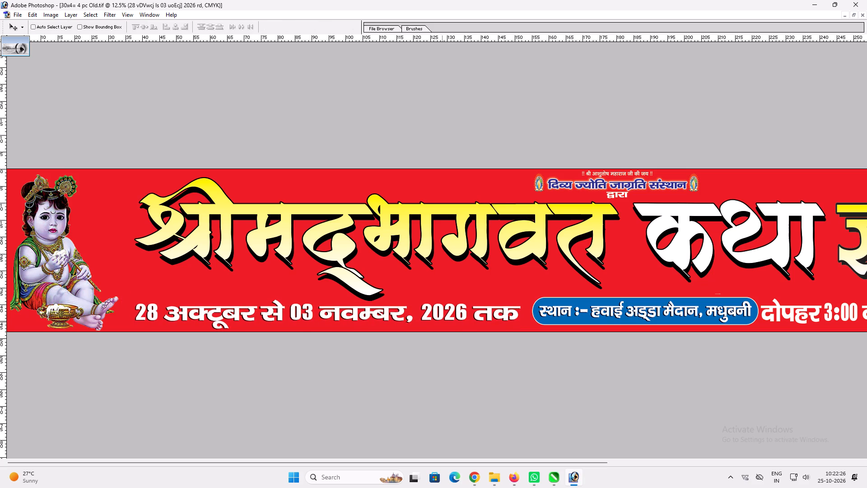
{"action": "left_click_drag", "start_coordinate": [522, 333], "coordinate": [335, 312]}
{"action": "left_click_drag", "start_coordinate": [649, 263], "coordinate": [381, 254]}
{"action": "left_click", "coordinate": [330, 288], "text": "ctrl"}
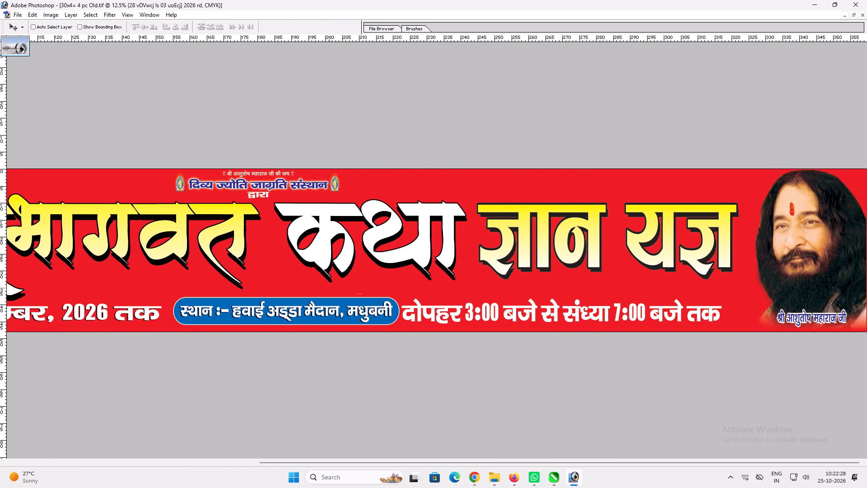
{"action": "key", "text": "m"}
{"action": "left_click_drag", "start_coordinate": [324, 288], "coordinate": [334, 298]}
{"action": "key", "text": "ctrl+t"}
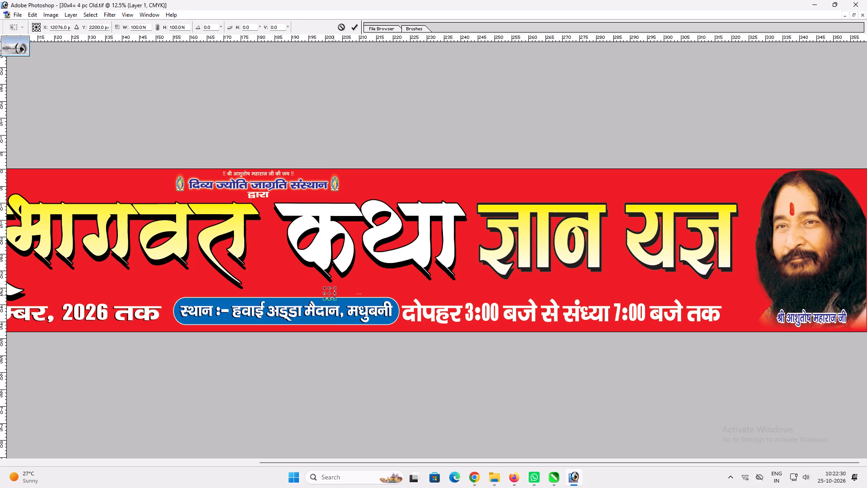
{"action": "left_click_drag", "start_coordinate": [334, 295], "coordinate": [381, 295]}
{"action": "key", "text": "ctrl+Return"}
{"action": "key", "text": "ctrl+d"}
Shift the blue venue strip and its text slightly toward the date, then widen it to just over 104% toward the timing text.
{"action": "key", "text": "space"}
{"action": "key", "text": "space"}
{"action": "key", "text": "space"}
{"action": "key", "text": "space"}
{"action": "key", "text": "space"}
{"action": "left_click_drag", "start_coordinate": [564, 311], "coordinate": [361, 288]}
{"action": "key", "text": "v"}
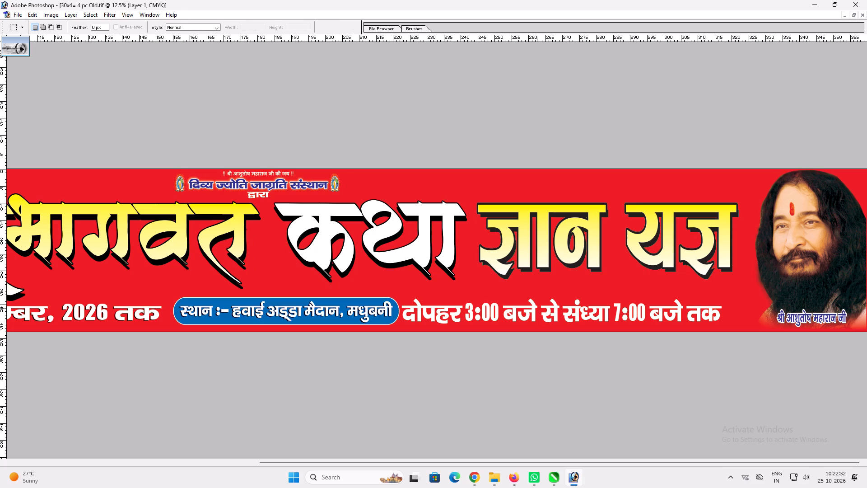
{"action": "key", "text": "m"}
{"action": "key", "text": "v"}
{"action": "left_click", "coordinate": [377, 316], "text": "ctrl"}
{"action": "left_click_drag", "start_coordinate": [376, 315], "coordinate": [364, 317]}
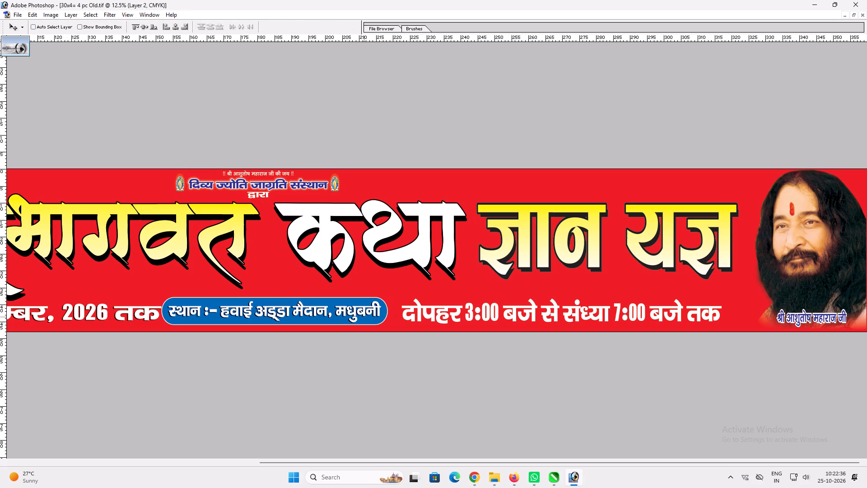
{"action": "left_click_drag", "start_coordinate": [364, 317], "coordinate": [369, 316]}
{"action": "key", "text": "ctrl+t"}
{"action": "left_click_drag", "start_coordinate": [395, 310], "coordinate": [405, 310], "text": "shift"}
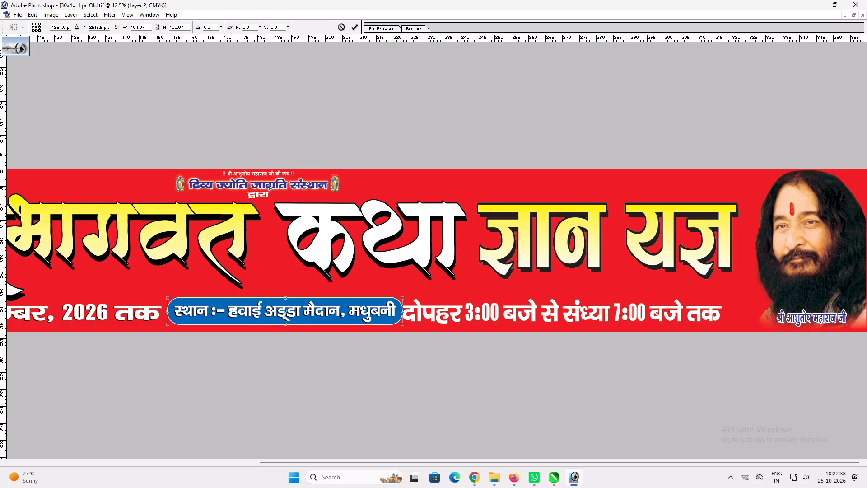
{"action": "left_click_drag", "start_coordinate": [405, 310], "coordinate": [408, 310], "text": "shift"}
{"action": "key", "text": "Return"}
Move the timing text "दोपहर 3:00 बजे से संध्या 7:00 बजे तक" away from the venue strip toward the guru's portrait and widen it slightly.
{"action": "key", "text": "v"}
{"action": "left_click", "coordinate": [412, 318], "text": "ctrl"}
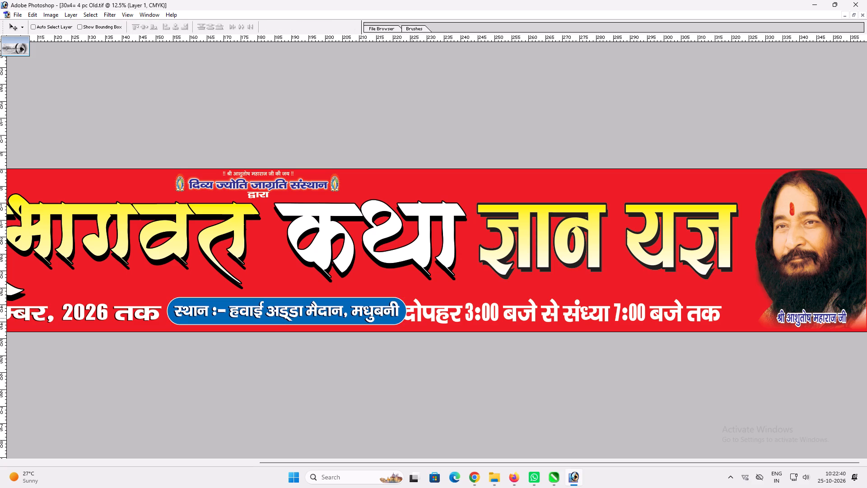
{"action": "key", "text": "m"}
{"action": "left_click_drag", "start_coordinate": [397, 297], "coordinate": [579, 327]}
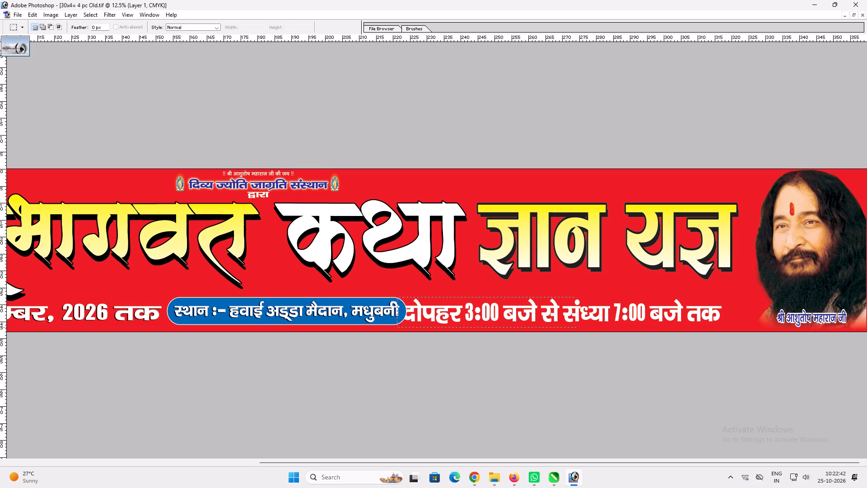
{"action": "left_click_drag", "start_coordinate": [579, 327], "coordinate": [723, 325]}
{"action": "key", "text": "v"}
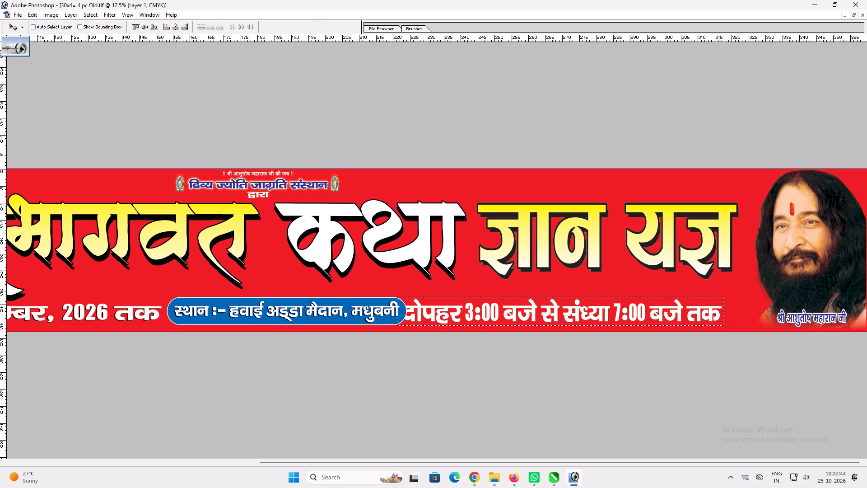
{"action": "left_click", "coordinate": [710, 318], "text": "ctrl"}
{"action": "left_click_drag", "start_coordinate": [710, 318], "coordinate": [738, 318]}
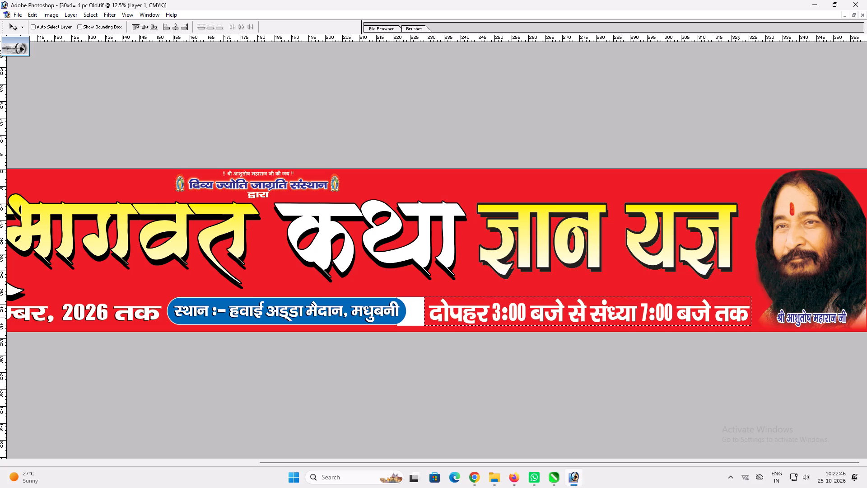
{"action": "left_click_drag", "start_coordinate": [738, 318], "coordinate": [742, 318]}
{"action": "key", "text": "ctrl+t"}
{"action": "left_click_drag", "start_coordinate": [424, 314], "coordinate": [423, 314], "text": "shift"}
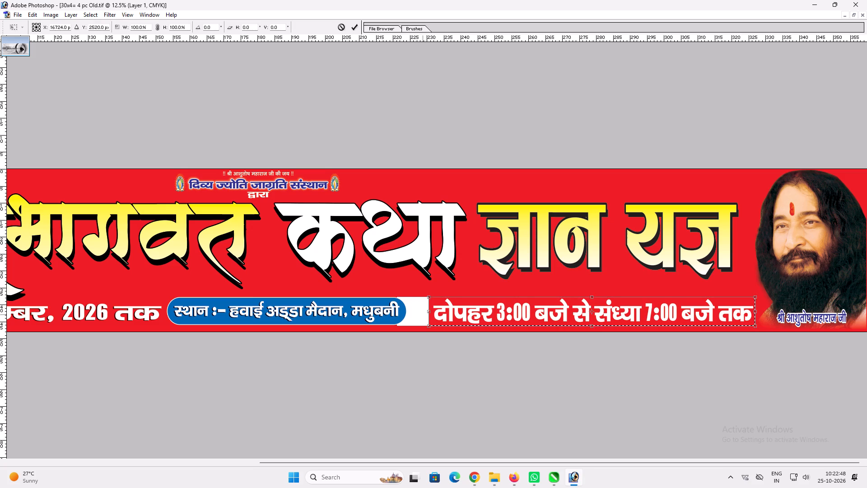
{"action": "left_click_drag", "start_coordinate": [423, 314], "coordinate": [419, 314], "text": "shift"}
{"action": "key", "text": "shift+Return"}
{"action": "key", "text": "v"}
{"action": "left_click", "coordinate": [407, 291], "text": "ctrl"}
{"action": "key", "text": "ctrl+Return"}
{"action": "key", "text": "ctrl+d"}
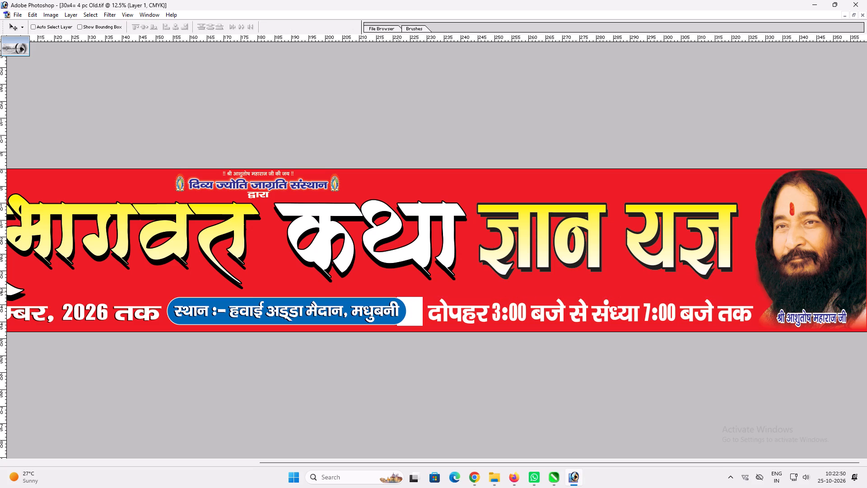
Fill the white gap between the venue strip and the timing text by stretching a sliver of red background down over it.
{"action": "left_click", "coordinate": [398, 292], "text": "ctrl"}
{"action": "key", "text": "n"}
{"action": "key", "text": "m"}
{"action": "left_click_drag", "start_coordinate": [386, 288], "coordinate": [429, 287]}
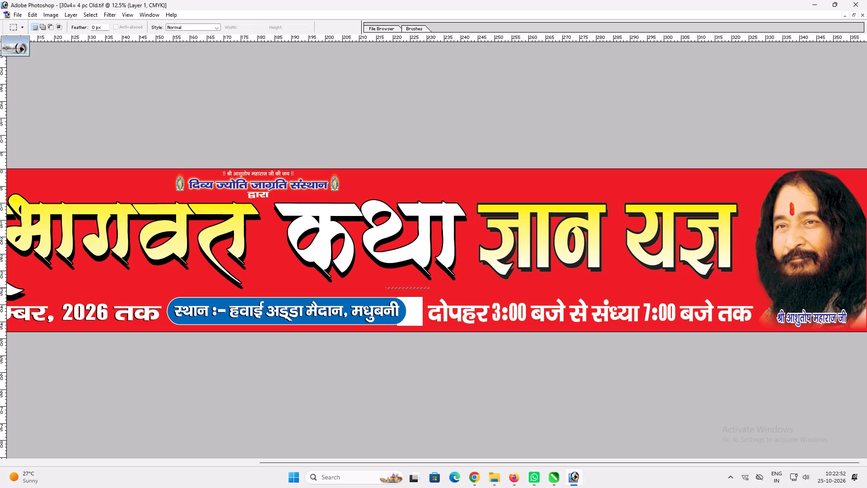
{"action": "left_click_drag", "start_coordinate": [429, 287], "coordinate": [420, 291]}
{"action": "key", "text": "ctrl+t"}
{"action": "left_click_drag", "start_coordinate": [413, 294], "coordinate": [415, 338]}
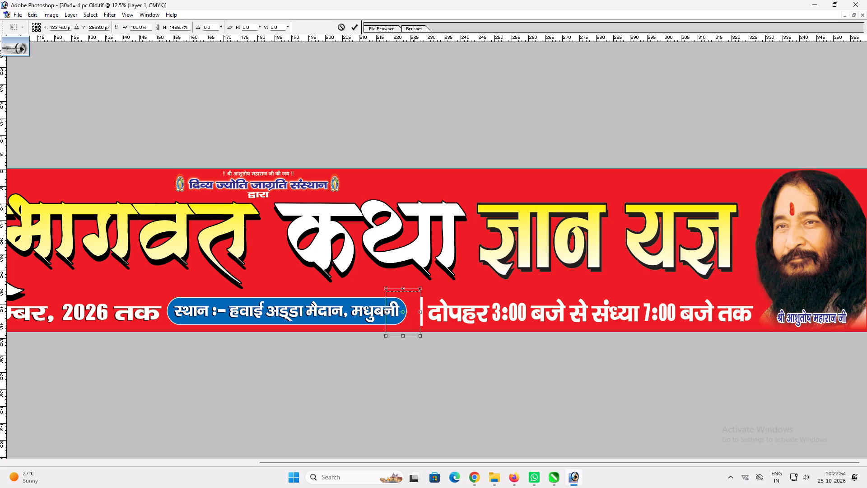
{"action": "left_click_drag", "start_coordinate": [415, 338], "coordinate": [418, 339]}
{"action": "left_click_drag", "start_coordinate": [419, 318], "coordinate": [424, 316]}
{"action": "key", "text": "Return"}
{"action": "key", "text": "ctrl+d"}
Move the venue strip toward the timing text and stretch its date-side end back to balance the gaps on both sides.
{"action": "key", "text": "v"}
{"action": "left_click", "coordinate": [378, 314], "text": "ctrl"}
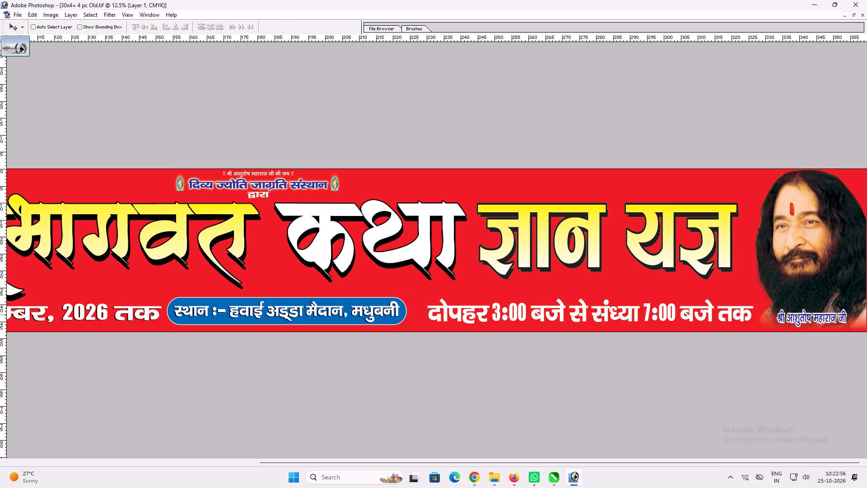
{"action": "left_click_drag", "start_coordinate": [380, 314], "coordinate": [390, 313], "text": "shift"}
{"action": "key", "text": "ctrl+t"}
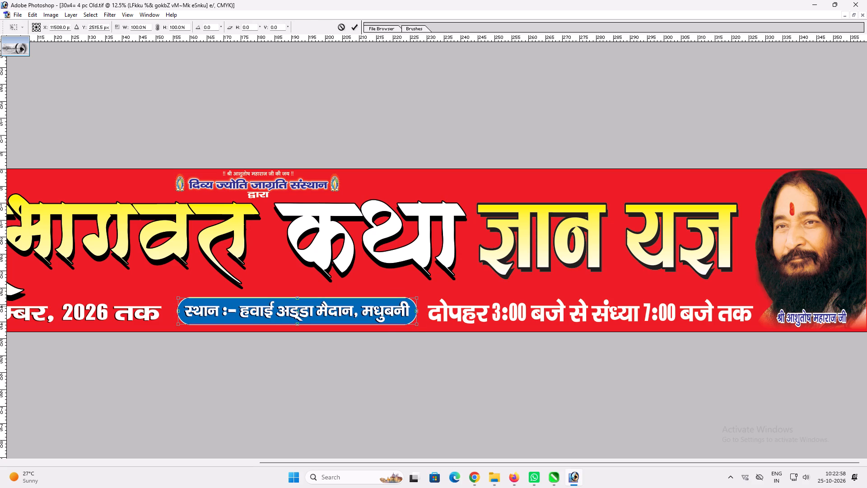
{"action": "left_click_drag", "start_coordinate": [178, 306], "coordinate": [170, 306], "text": "shift"}
{"action": "key", "text": "shift+Return"}
{"action": "key", "text": "v"}
{"action": "key", "text": "space"}
{"action": "key", "text": "space"}
{"action": "right_click", "coordinate": [294, 298]}
{"action": "left_click", "coordinate": [306, 301]}
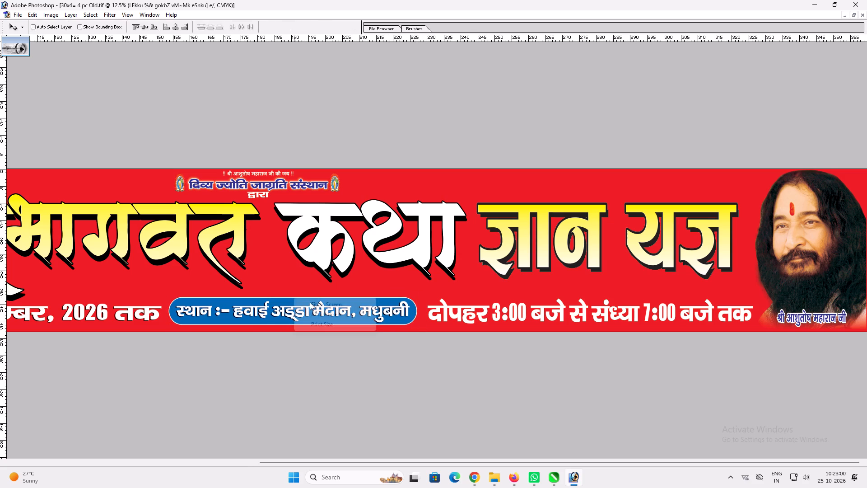
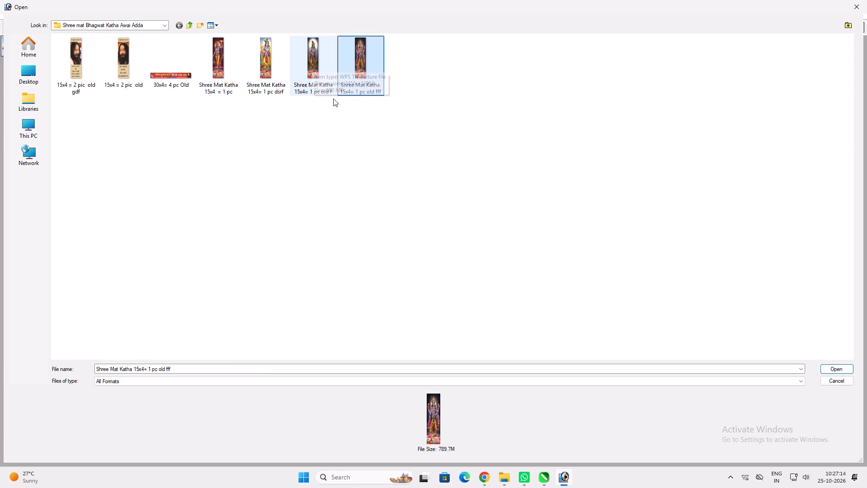
Delete the two files "Shree Mat Katha 15x4= 1 pc old f" and "Shree Mat Katha 15x4= 1 pc old fff" from the folder.
{"action": "left_click", "coordinate": [366, 124]}
{"action": "left_click_drag", "start_coordinate": [365, 125], "coordinate": [302, 64]}
{"action": "key", "text": "Delete"}
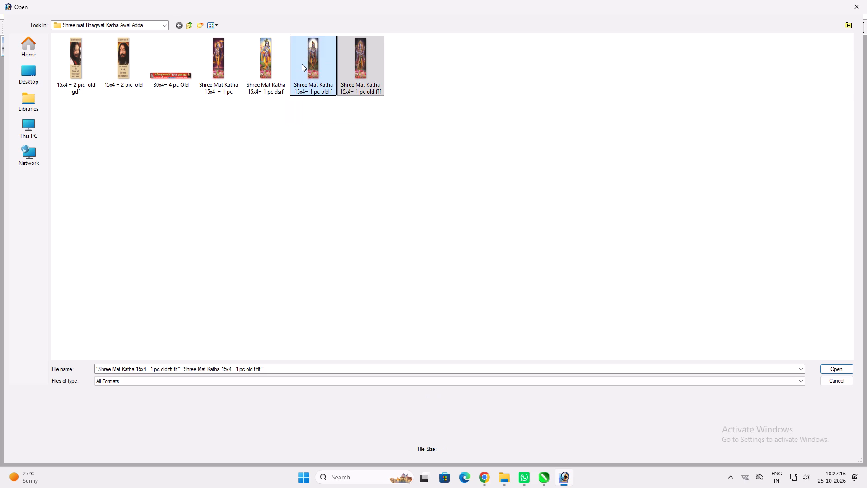
Rename the file "Shree Mat Katha 15x4= 1 pc dsrf" to "Shree Mat Katha 15x4= 2 pc dsrf".
{"action": "left_click", "coordinate": [274, 73]}
{"action": "key", "text": "F2"}
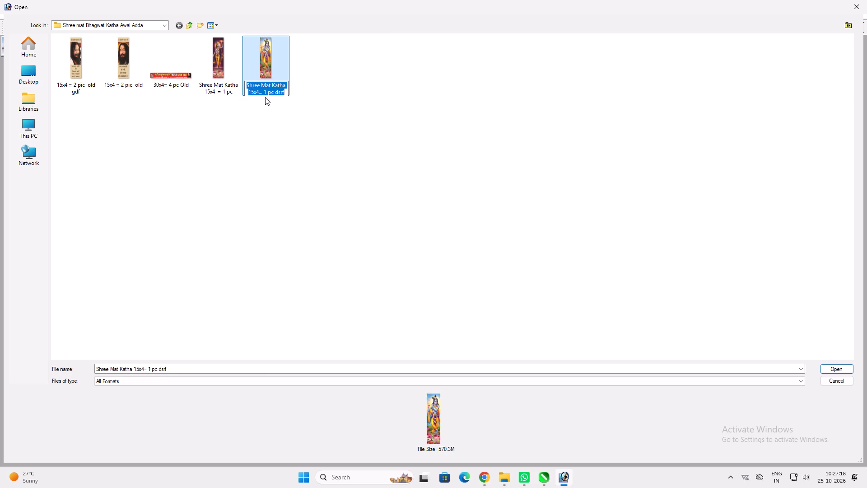
{"action": "left_click", "coordinate": [266, 94]}
{"action": "key", "text": "2"}
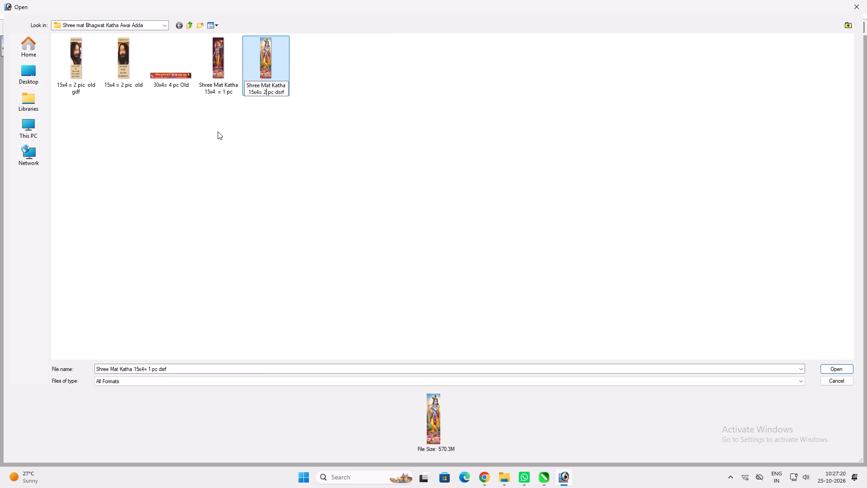
{"action": "left_click", "coordinate": [218, 131]}
Rename the file "Shree Mat Katha 15x4 = 1 pc" to "Shree Mat Katha 15x4 = 2 pc".
{"action": "left_click", "coordinate": [210, 94]}
{"action": "key", "text": "F2"}
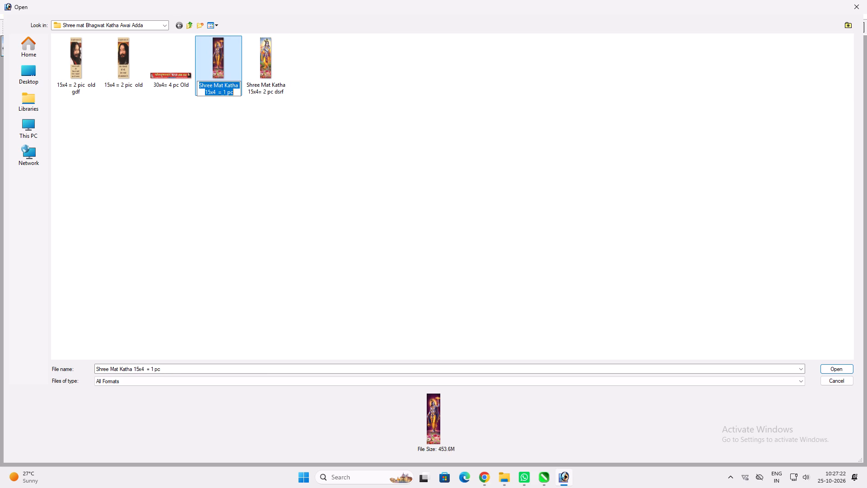
{"action": "left_click", "coordinate": [226, 94]}
{"action": "key", "text": "2"}
{"action": "left_click", "coordinate": [224, 134]}
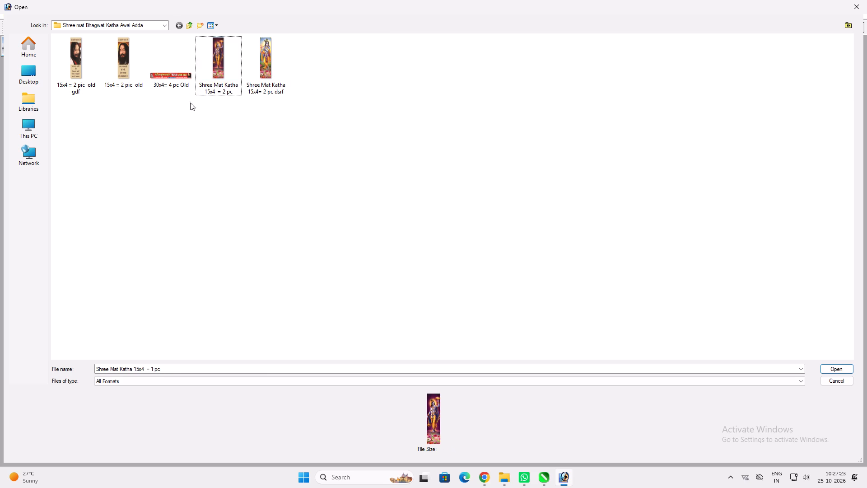
Open the "30x4= 4 pc Old" banner and maximize its window.
{"action": "left_click", "coordinate": [177, 82]}
{"action": "key", "text": "Return"}
{"action": "key", "text": "v"}
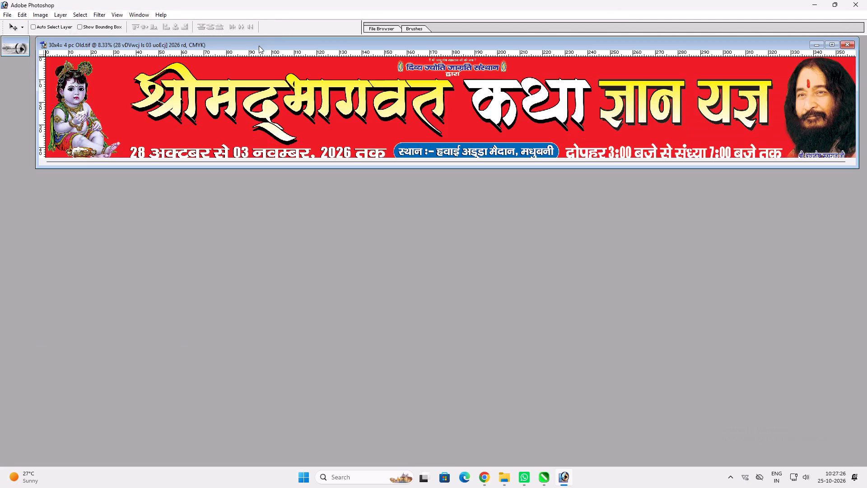
{"action": "double_click", "coordinate": [258, 46]}
Make the heading artwork's layer, Layer 1, active, checking it with a small trial move that is undone.
{"action": "key", "text": "ctrl+plus"}
{"action": "key", "text": "ctrl+plus"}
{"action": "key", "text": "space"}
{"action": "key", "text": "space"}
{"action": "key", "text": "space"}
{"action": "key", "text": "space"}
{"action": "key", "text": "space"}
{"action": "key", "text": "space"}
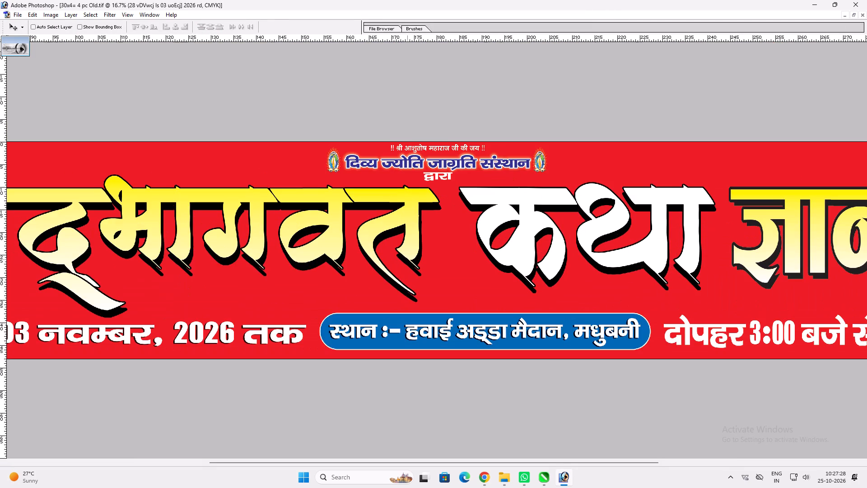
{"action": "left_click_drag", "start_coordinate": [388, 247], "coordinate": [391, 285]}
{"action": "key", "text": "ctrl+plus"}
{"action": "key", "text": "space"}
{"action": "key", "text": "space"}
{"action": "key", "text": "space"}
{"action": "key", "text": "space"}
{"action": "key", "text": "space"}
{"action": "key", "text": "space"}
{"action": "key", "text": "space"}
{"action": "key", "text": "space"}
{"action": "key", "text": "space"}
{"action": "key", "text": "space"}
{"action": "key", "text": "space"}
{"action": "key", "text": "space"}
{"action": "key", "text": "space"}
{"action": "key", "text": "space"}
{"action": "key", "text": "space"}
{"action": "key", "text": "space"}
{"action": "key", "text": "space"}
{"action": "key", "text": "space"}
{"action": "key", "text": "space"}
{"action": "key", "text": "space"}
{"action": "left_click_drag", "start_coordinate": [391, 285], "coordinate": [378, 329]}
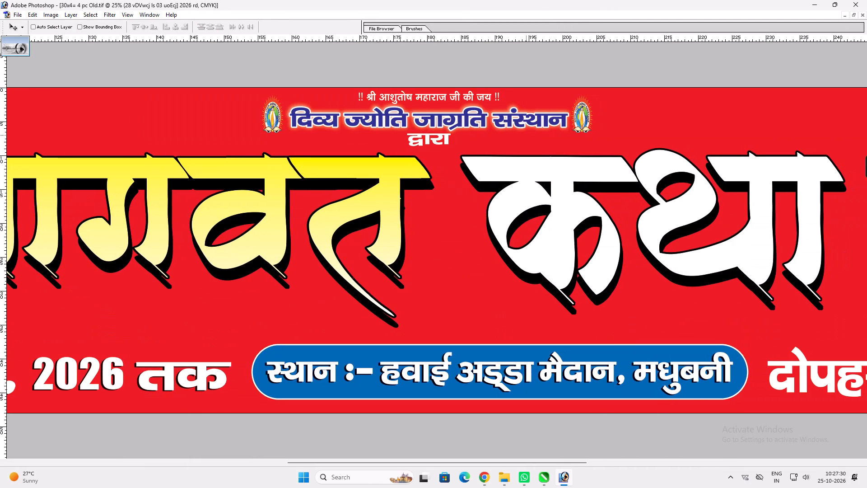
{"action": "right_click", "coordinate": [510, 123]}
{"action": "left_click", "coordinate": [524, 129]}
{"action": "left_click_drag", "start_coordinate": [518, 125], "coordinate": [529, 129]}
{"action": "key", "text": "ctrl+z"}
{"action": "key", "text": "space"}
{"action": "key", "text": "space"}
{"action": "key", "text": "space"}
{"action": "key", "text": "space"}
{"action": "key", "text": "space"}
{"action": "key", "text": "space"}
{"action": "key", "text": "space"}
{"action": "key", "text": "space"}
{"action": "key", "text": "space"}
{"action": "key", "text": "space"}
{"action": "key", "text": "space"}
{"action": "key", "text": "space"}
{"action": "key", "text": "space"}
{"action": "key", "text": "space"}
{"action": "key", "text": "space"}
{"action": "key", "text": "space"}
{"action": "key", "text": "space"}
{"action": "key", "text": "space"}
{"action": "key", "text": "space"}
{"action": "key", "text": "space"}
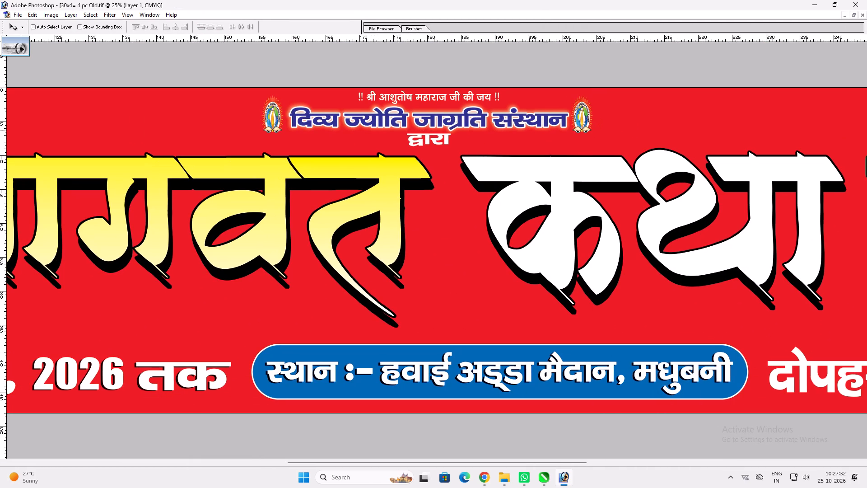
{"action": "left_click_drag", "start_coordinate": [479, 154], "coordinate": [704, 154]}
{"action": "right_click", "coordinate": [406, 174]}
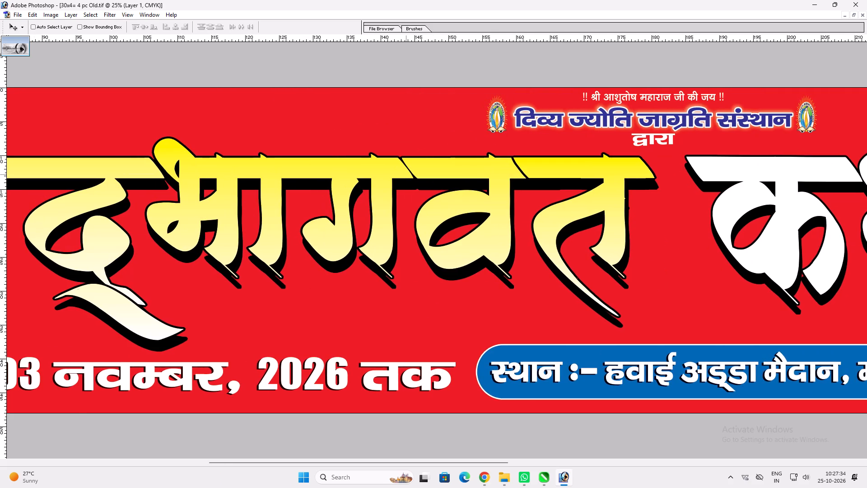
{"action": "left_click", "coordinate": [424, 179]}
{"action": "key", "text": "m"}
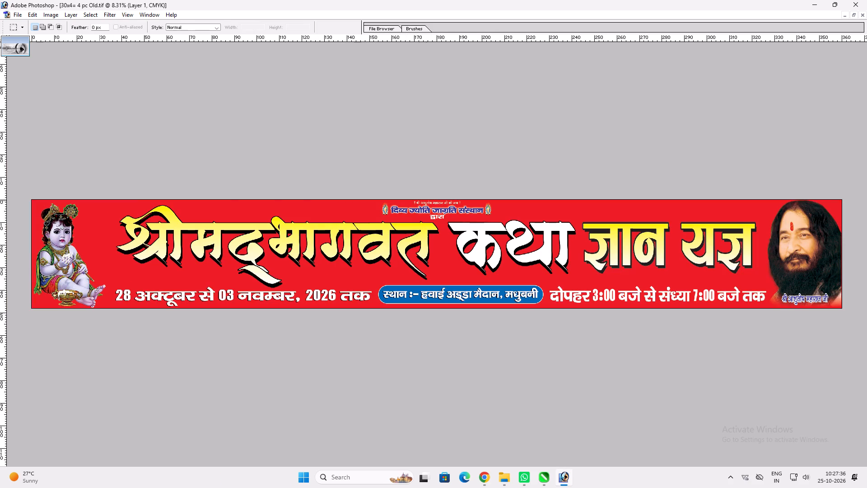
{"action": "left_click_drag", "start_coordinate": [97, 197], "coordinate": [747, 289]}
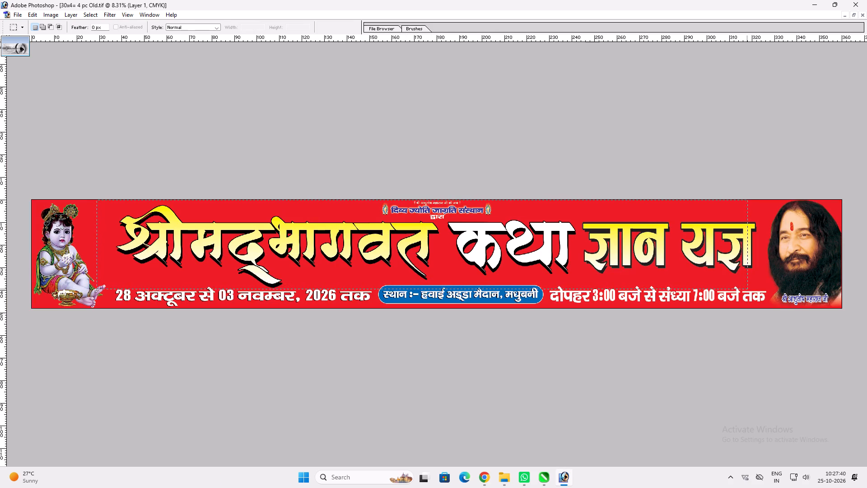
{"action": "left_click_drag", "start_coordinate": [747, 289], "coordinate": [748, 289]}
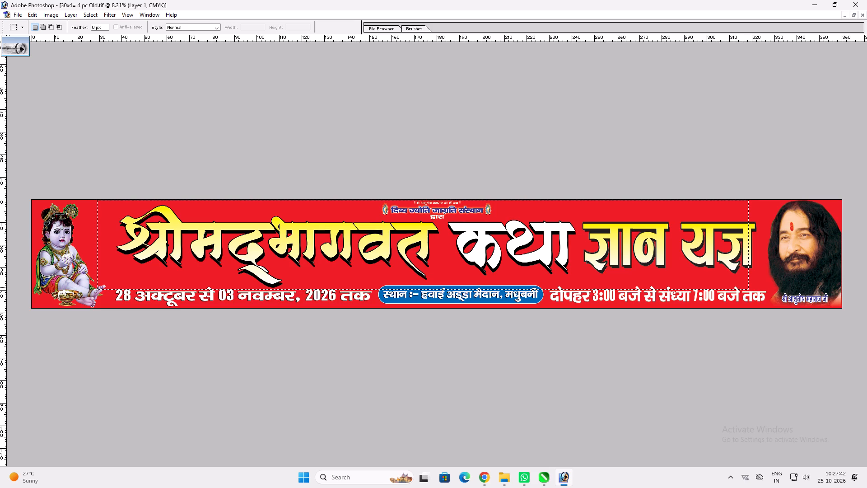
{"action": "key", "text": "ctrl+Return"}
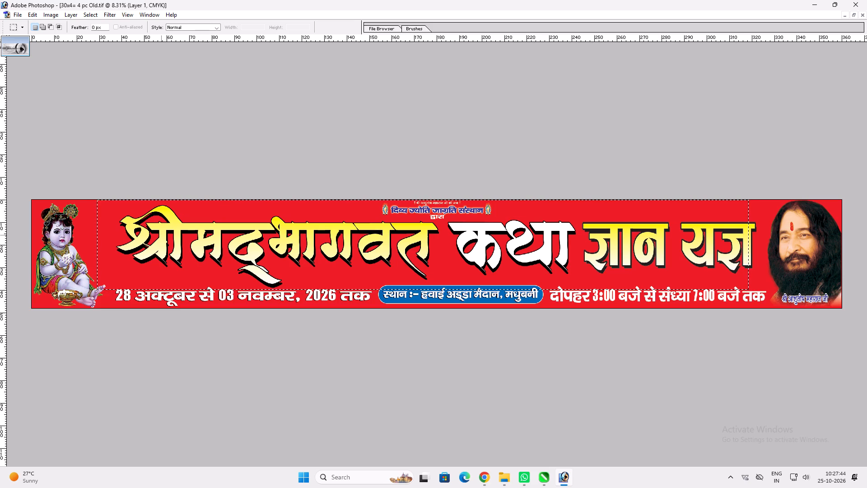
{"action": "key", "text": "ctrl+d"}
Select the heading block above the date row, between the two portraits, and squash its height upward to about 67.3%.
{"action": "left_click_drag", "start_coordinate": [114, 197], "coordinate": [582, 328]}
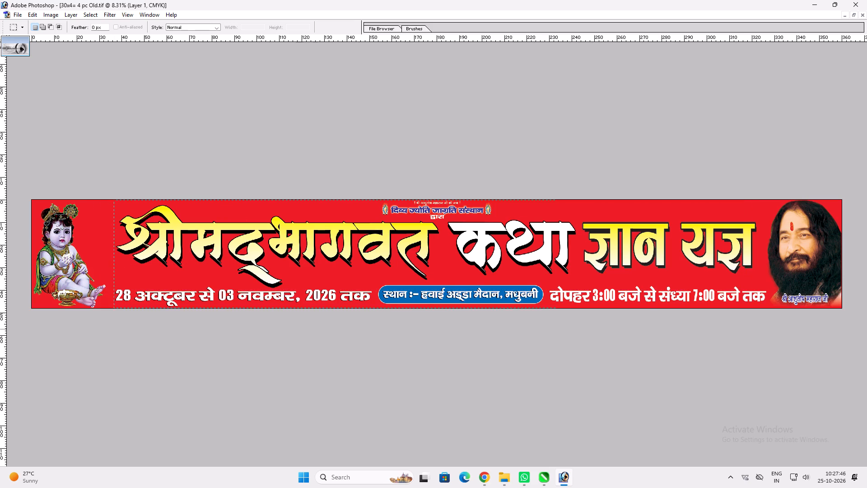
{"action": "left_click_drag", "start_coordinate": [582, 328], "coordinate": [762, 286]}
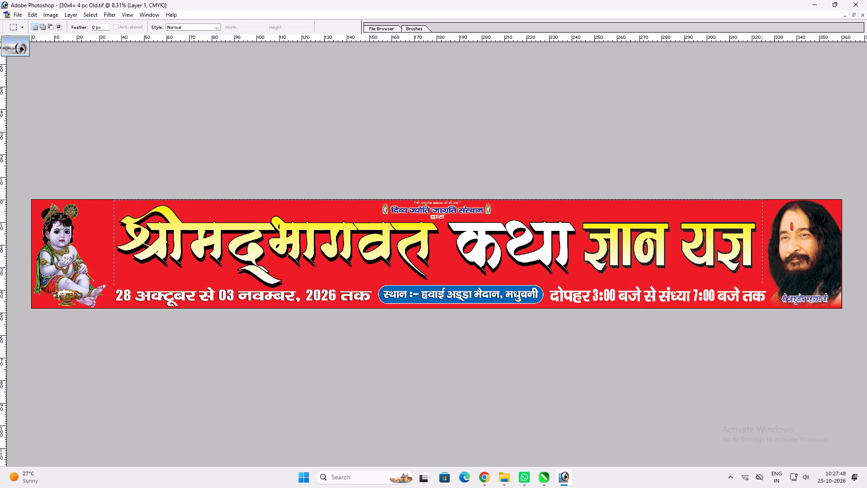
{"action": "left_click_drag", "start_coordinate": [762, 286], "coordinate": [761, 288]}
{"action": "key", "text": "ctrl+t"}
{"action": "left_click_drag", "start_coordinate": [683, 286], "coordinate": [689, 264], "text": "shift"}
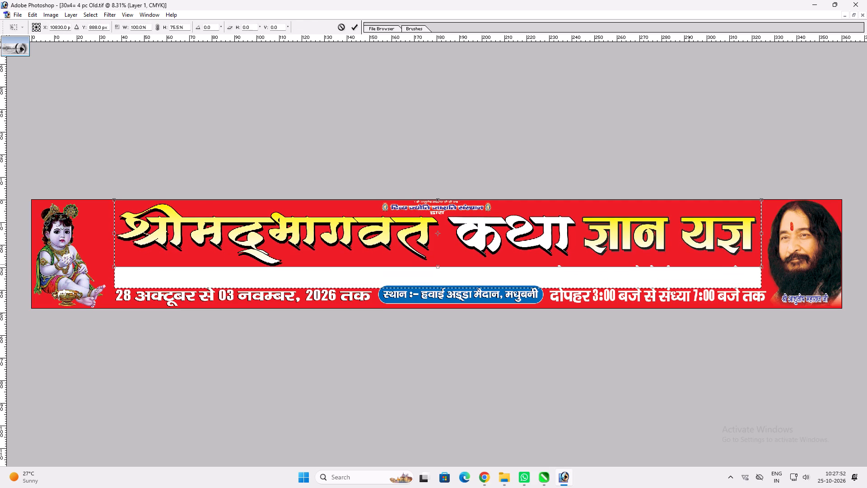
{"action": "left_click_drag", "start_coordinate": [689, 264], "coordinate": [689, 257], "text": "shift"}
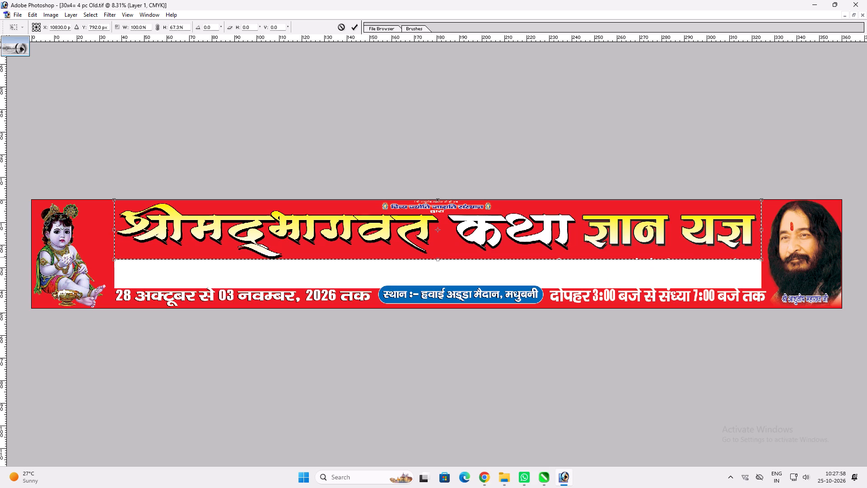
{"action": "key", "text": "Return"}
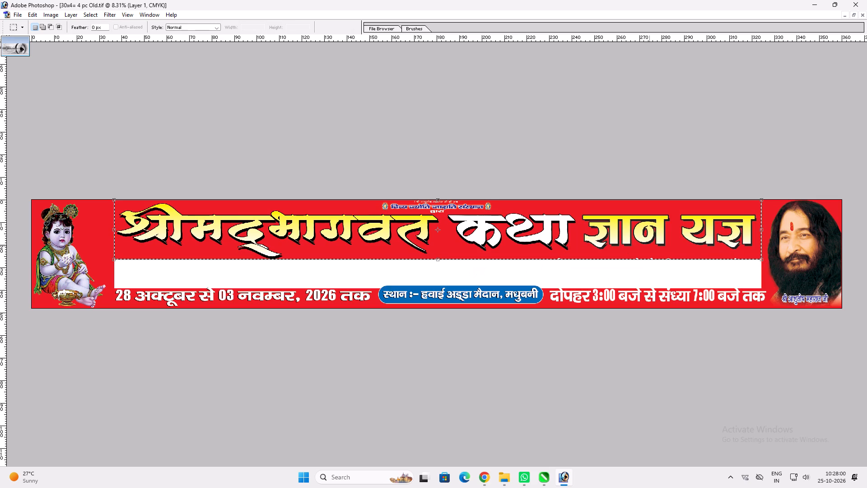
{"action": "key", "text": "ctrl+d"}
Cut the white backing showing in the gap below the heading, paste it as a new layer and give it a red Color Overlay.
{"action": "key", "text": "v"}
{"action": "key", "text": "v"}
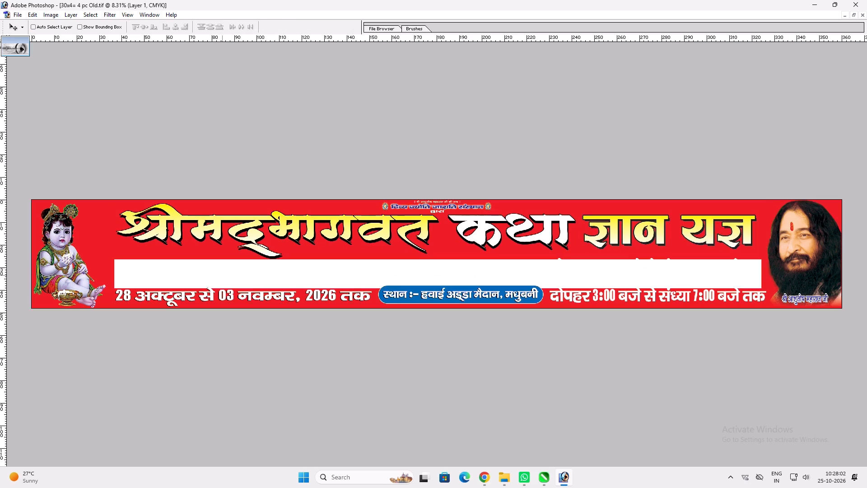
{"action": "right_click", "coordinate": [222, 273]}
{"action": "left_click", "coordinate": [243, 282]}
{"action": "key", "text": "ctrl+a"}
{"action": "key", "text": "ctrl+x"}
{"action": "key", "text": "ctrl+v"}
{"action": "key", "text": "alt+l"}
{"action": "key", "text": "alt+y"}
{"action": "key", "text": "n"}
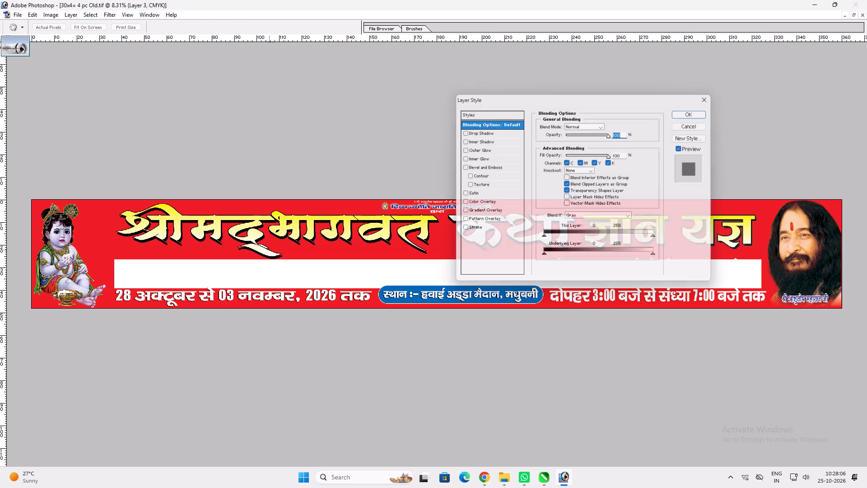
{"action": "left_click", "coordinate": [485, 207]}
{"action": "left_click", "coordinate": [485, 206]}
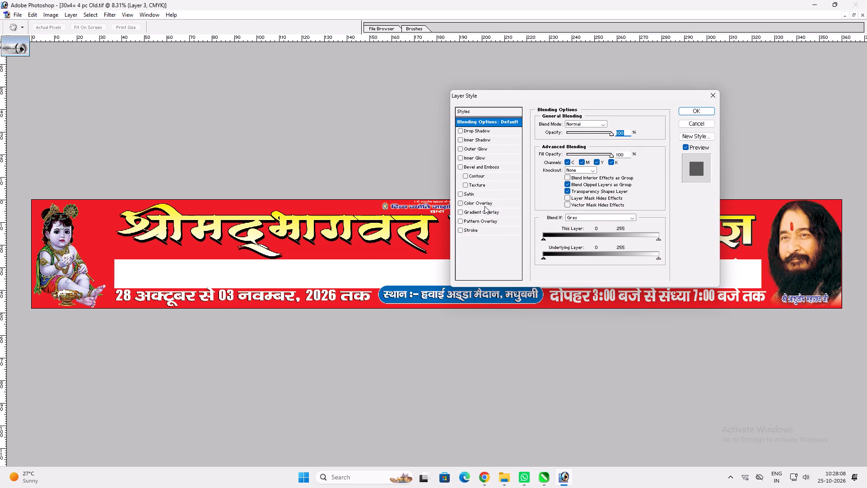
{"action": "left_click", "coordinate": [485, 203]}
{"action": "key", "text": "Return"}
{"action": "key", "text": "Return"}
{"action": "key", "text": "v"}
Match the new layer's Color Overlay to the banner's red by sampling the background below the heading.
{"action": "key", "text": "ctrl+plus"}
{"action": "key", "text": "space"}
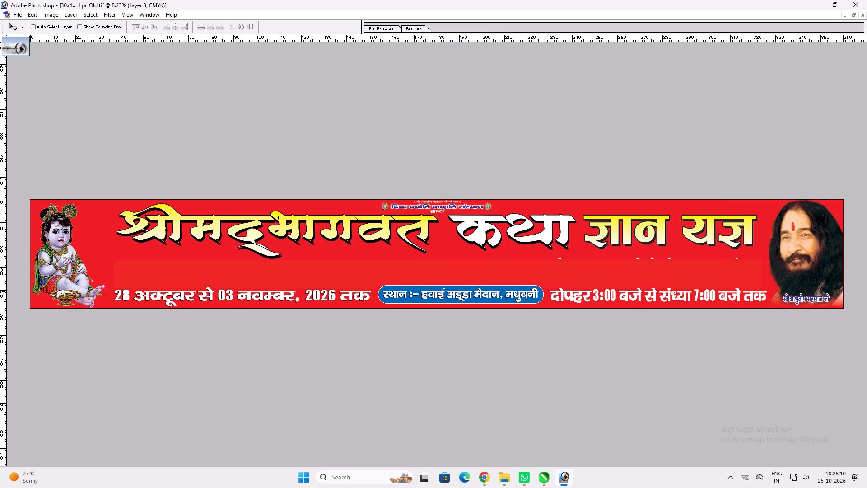
{"action": "key", "text": "ctrl+plus"}
{"action": "key", "text": "space"}
{"action": "key", "text": "space"}
{"action": "key", "text": "space"}
{"action": "key", "text": "space"}
{"action": "key", "text": "space"}
{"action": "key", "text": "space"}
{"action": "key", "text": "space"}
{"action": "key", "text": "space"}
{"action": "left_click_drag", "start_coordinate": [576, 277], "coordinate": [317, 249]}
{"action": "key", "text": "space"}
{"action": "left_click", "coordinate": [464, 272], "text": "ctrl"}
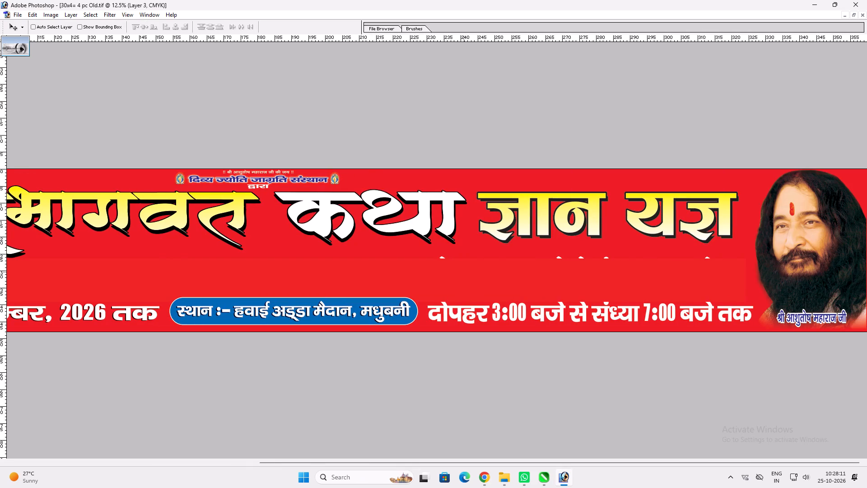
{"action": "key", "text": "alt+l"}
{"action": "key", "text": "alt+y"}
{"action": "key", "text": "n"}
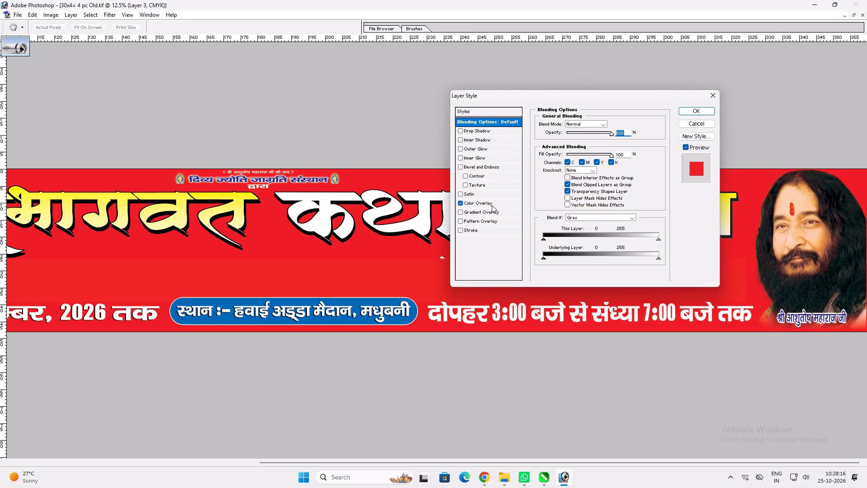
{"action": "left_click", "coordinate": [492, 205]}
{"action": "left_click", "coordinate": [614, 124]}
{"action": "left_click", "coordinate": [256, 244]}
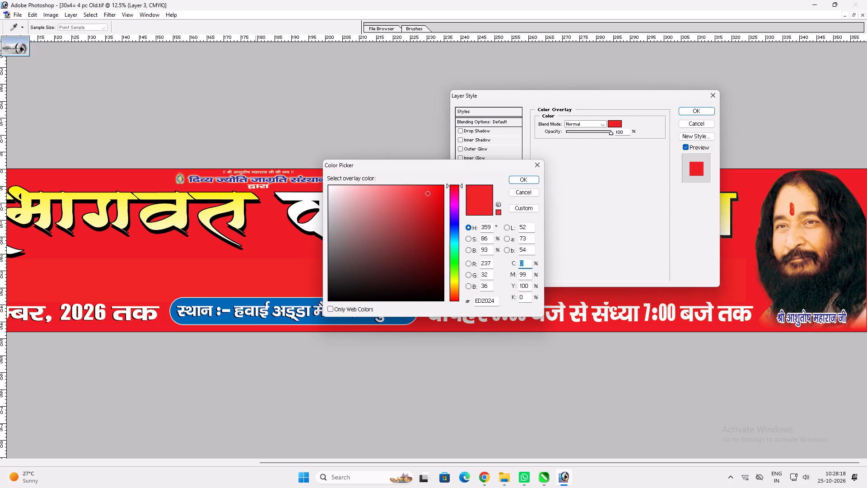
{"action": "key", "text": "Return"}
{"action": "key", "text": "Return"}
{"action": "key", "text": "v"}
{"action": "left_click", "coordinate": [443, 269], "text": "ctrl"}
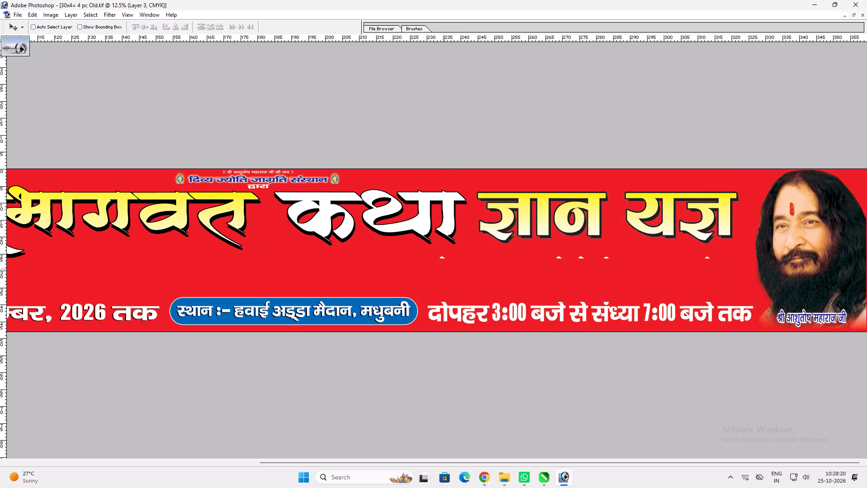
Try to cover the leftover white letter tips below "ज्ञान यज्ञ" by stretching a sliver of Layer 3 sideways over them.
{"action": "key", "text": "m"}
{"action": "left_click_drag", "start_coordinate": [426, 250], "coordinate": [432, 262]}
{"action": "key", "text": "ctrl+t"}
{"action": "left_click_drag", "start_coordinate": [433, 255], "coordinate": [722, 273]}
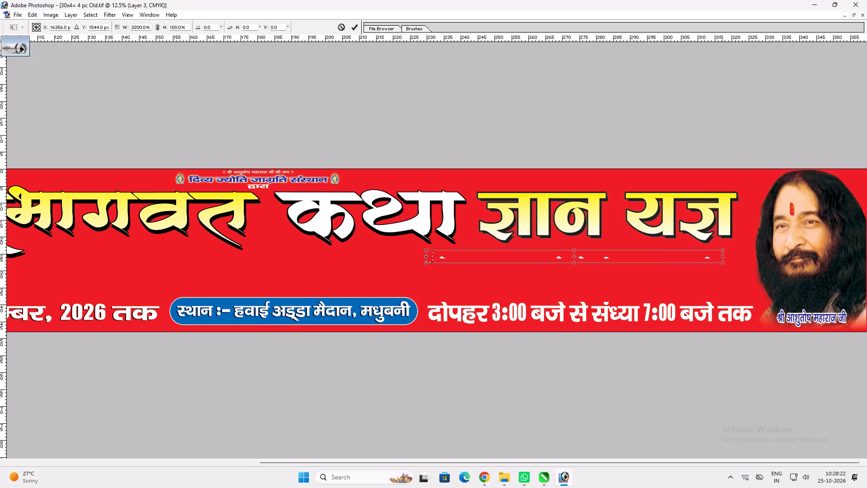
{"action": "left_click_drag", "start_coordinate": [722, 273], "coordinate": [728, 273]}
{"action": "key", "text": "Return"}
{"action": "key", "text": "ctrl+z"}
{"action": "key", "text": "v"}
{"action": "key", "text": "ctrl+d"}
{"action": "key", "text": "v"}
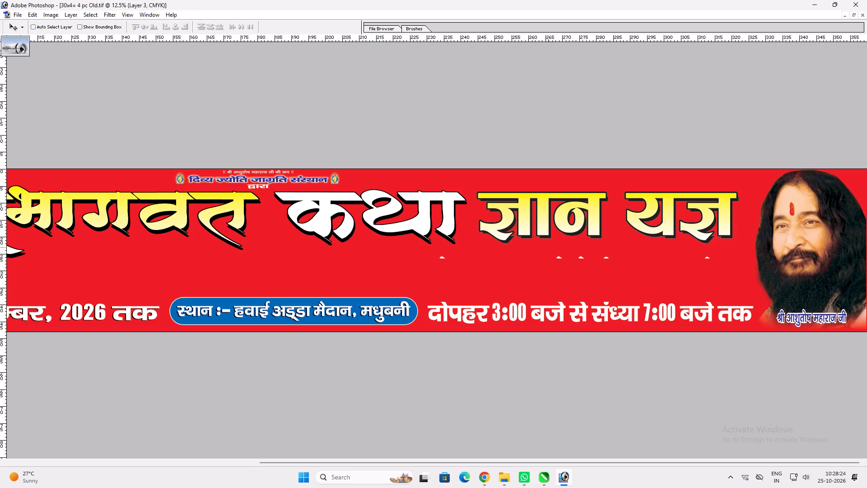
Cover the white letter tips below "ज्ञान यज्ञ" by stretching a narrow red sliver of Layer 1 across them toward the guru's portrait.
{"action": "left_click", "coordinate": [544, 244], "text": "ctrl"}
{"action": "left_click_drag", "start_coordinate": [544, 244], "coordinate": [564, 247]}
{"action": "key", "text": "ctrl+z"}
{"action": "key", "text": "m"}
{"action": "left_click_drag", "start_coordinate": [436, 251], "coordinate": [436, 261]}
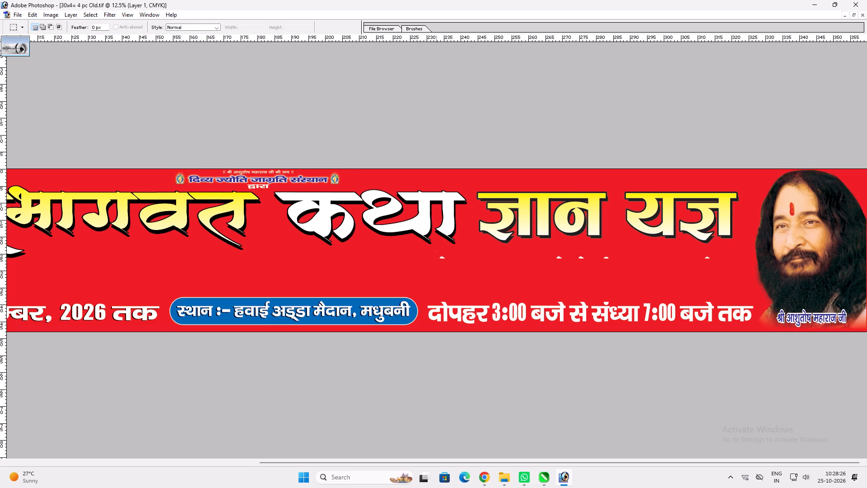
{"action": "left_click_drag", "start_coordinate": [436, 261], "coordinate": [433, 270]}
{"action": "key", "text": "ctrl+t"}
{"action": "left_click_drag", "start_coordinate": [437, 260], "coordinate": [738, 266]}
{"action": "key", "text": "ctrl+Return"}
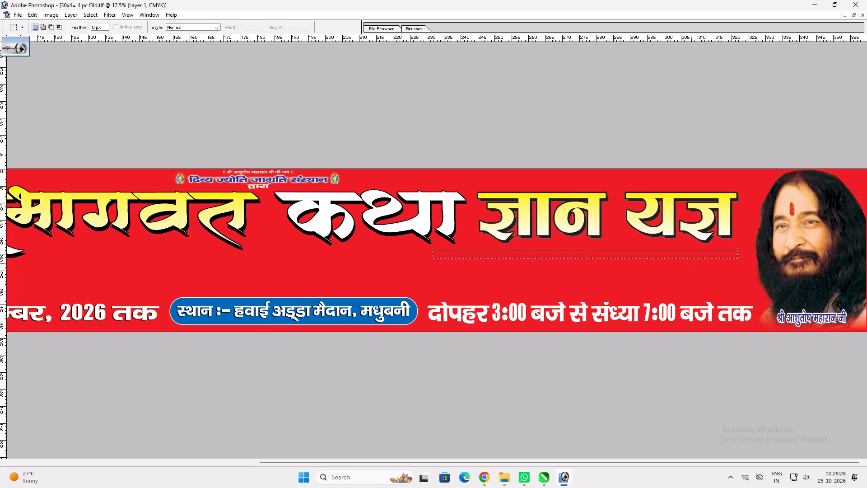
Move the date line "28 अक्टूबर से 03 नवम्बर, 2026 तक" up into the freed red band below the heading.
{"action": "key", "text": "ctrl+d"}
{"action": "key", "text": "space"}
{"action": "key", "text": "space"}
{"action": "key", "text": "space"}
{"action": "key", "text": "space"}
{"action": "key", "text": "space"}
{"action": "key", "text": "space"}
{"action": "key", "text": "space"}
{"action": "key", "text": "space"}
{"action": "key", "text": "space"}
{"action": "key", "text": "space"}
{"action": "key", "text": "space"}
{"action": "key", "text": "space"}
{"action": "key", "text": "space"}
{"action": "key", "text": "space"}
{"action": "key", "text": "space"}
{"action": "key", "text": "space"}
{"action": "key", "text": "space"}
{"action": "key", "text": "space"}
{"action": "key", "text": "space"}
{"action": "key", "text": "space"}
{"action": "left_click_drag", "start_coordinate": [470, 282], "coordinate": [866, 229]}
{"action": "left_click_drag", "start_coordinate": [338, 288], "coordinate": [398, 277]}
{"action": "left_click_drag", "start_coordinate": [499, 307], "coordinate": [385, 282]}
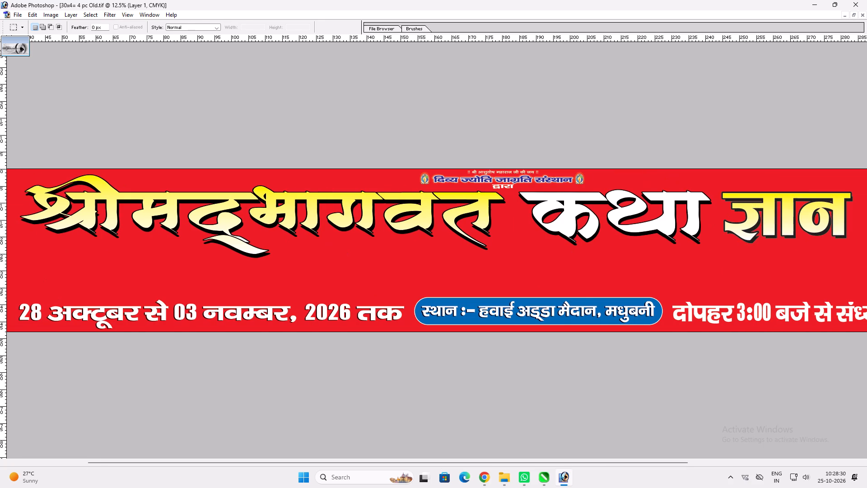
{"action": "key", "text": "v"}
{"action": "left_click", "coordinate": [387, 310], "text": "ctrl"}
{"action": "left_click_drag", "start_coordinate": [387, 310], "coordinate": [656, 264]}
Stretch the date line horizontally toward the guru's portrait until it ends beneath "यज्ञ".
{"action": "key", "text": "ctrl+t"}
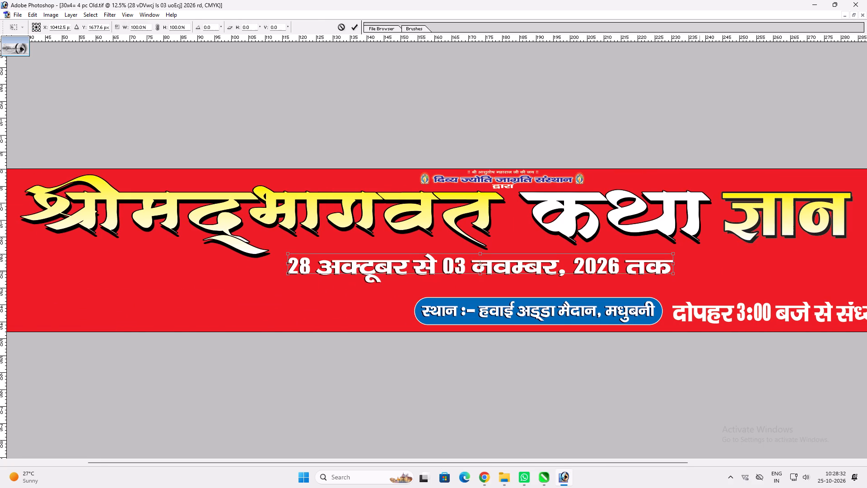
{"action": "left_click_drag", "start_coordinate": [673, 266], "coordinate": [794, 258], "text": "shift"}
{"action": "left_click_drag", "start_coordinate": [790, 271], "coordinate": [811, 269], "text": "alt+shift"}
{"action": "key", "text": "Return"}
{"action": "type", "text": "v"}
{"action": "key", "text": "space"}
{"action": "left_click_drag", "start_coordinate": [777, 278], "coordinate": [477, 294]}
{"action": "key", "text": "ctrl+t"}
{"action": "left_click_drag", "start_coordinate": [563, 273], "coordinate": [564, 274], "text": "shift"}
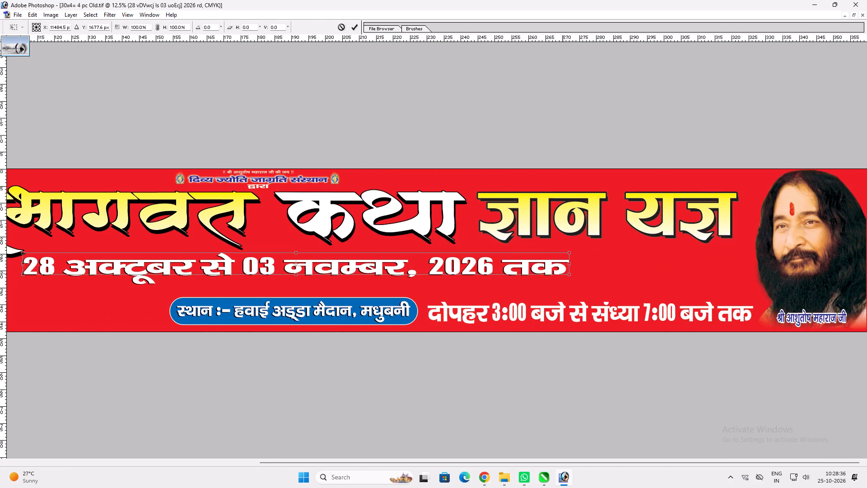
{"action": "left_click_drag", "start_coordinate": [564, 274], "coordinate": [627, 270], "text": "shift"}
{"action": "key", "text": "ctrl+z"}
{"action": "key", "text": "Return"}
{"action": "key", "text": "ctrl+t"}
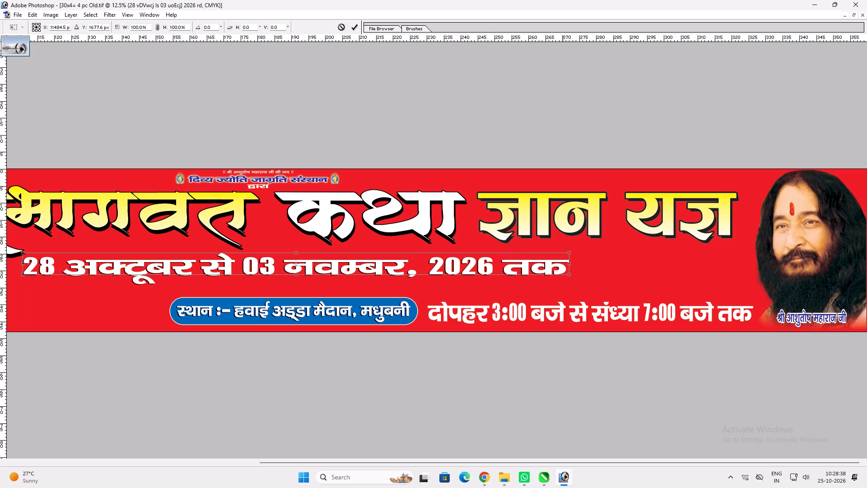
{"action": "left_click_drag", "start_coordinate": [565, 277], "coordinate": [653, 271], "text": "shift"}
{"action": "key", "text": "shift+Return"}
Narrow the stretched date line slightly so its far end sits beneath the start of "यज्ञ".
{"action": "key", "text": "v"}
{"action": "key", "text": "space"}
{"action": "key", "text": "space"}
{"action": "key", "text": "space"}
{"action": "left_click_drag", "start_coordinate": [463, 278], "coordinate": [505, 273]}
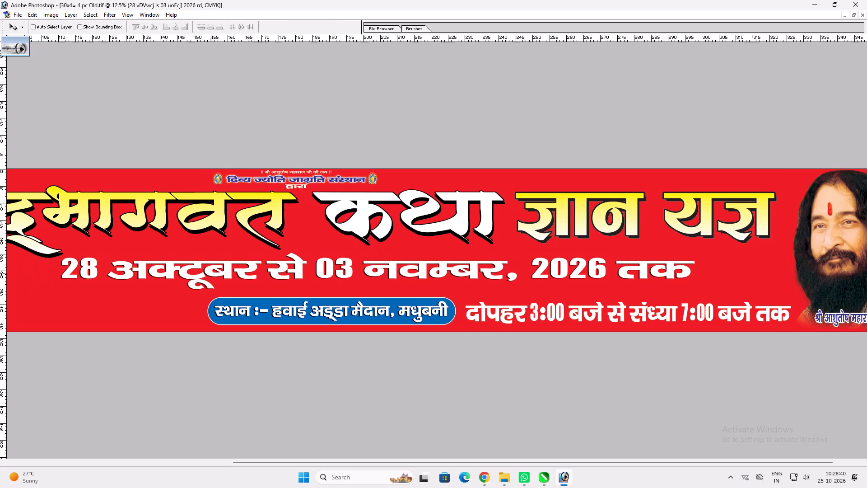
{"action": "left_click_drag", "start_coordinate": [505, 273], "coordinate": [533, 268]}
{"action": "left_click_drag", "start_coordinate": [522, 272], "coordinate": [526, 272]}
{"action": "key", "text": "ctrl+t"}
{"action": "left_click_drag", "start_coordinate": [731, 266], "coordinate": [709, 268], "text": "shift"}
{"action": "key", "text": "Return"}
{"action": "key", "text": "v"}
{"action": "left_click", "coordinate": [634, 278]}
Extend the end of the date line nearest the Krishna figure slightly outward.
{"action": "key", "text": "space"}
{"action": "key", "text": "space"}
{"action": "key", "text": "space"}
{"action": "key", "text": "space"}
{"action": "key", "text": "space"}
{"action": "key", "text": "space"}
{"action": "key", "text": "space"}
{"action": "right_click", "coordinate": [561, 263]}
{"action": "left_click", "coordinate": [569, 266]}
{"action": "key", "text": "v"}
{"action": "key", "text": "v"}
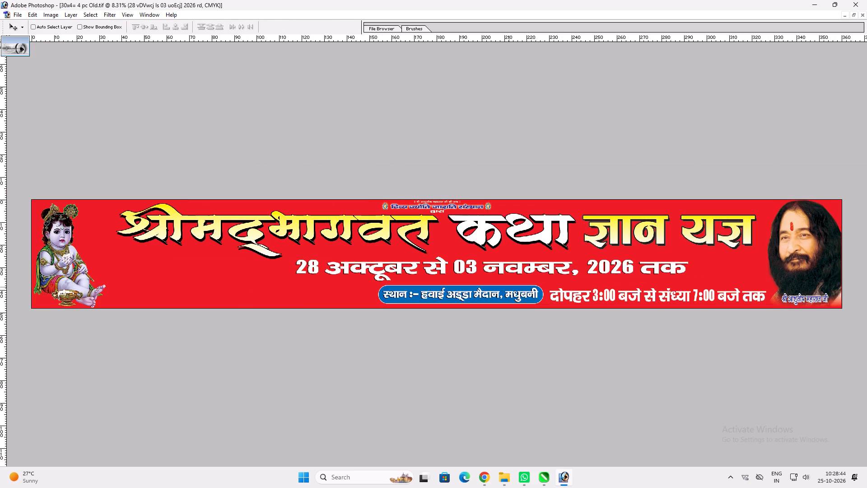
{"action": "key", "text": "ctrl+t"}
{"action": "left_click_drag", "start_coordinate": [293, 267], "coordinate": [288, 267], "text": "shift"}
{"action": "key", "text": "shift+Return"}
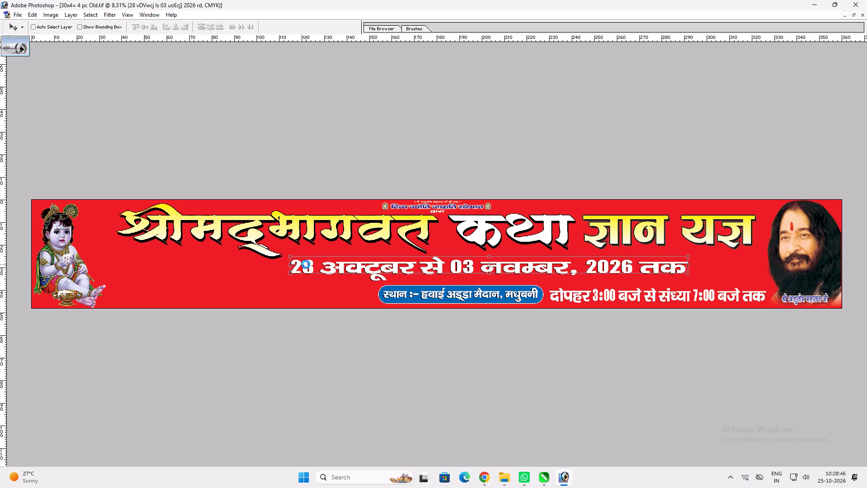
{"action": "key", "text": "v"}
Copy the layer style of the blue pill behind the venue text and delete the pill.
{"action": "left_click", "coordinate": [426, 286], "text": "ctrl"}
{"action": "key", "text": "alt+l"}
{"action": "key", "text": "alt+y"}
{"action": "key", "text": "c"}
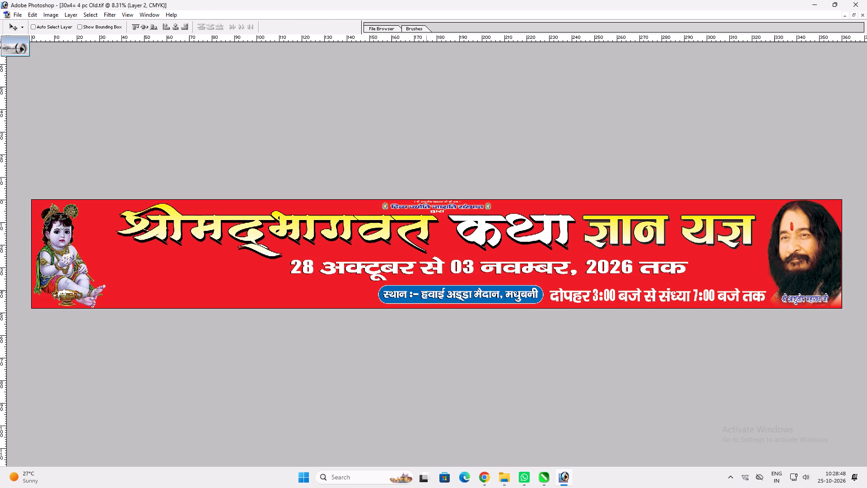
{"action": "key", "text": "alt+l"}
{"action": "key", "text": "alt+l"}
{"action": "key", "text": "alt+l"}
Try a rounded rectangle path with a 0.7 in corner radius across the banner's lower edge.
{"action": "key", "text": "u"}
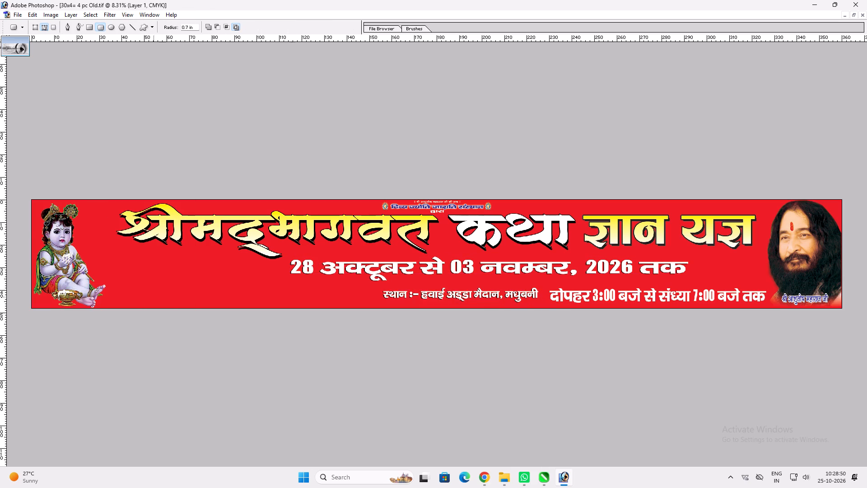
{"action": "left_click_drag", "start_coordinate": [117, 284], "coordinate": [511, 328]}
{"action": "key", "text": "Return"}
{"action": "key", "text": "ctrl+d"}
Copy a rounded-rectangle area of the Background with corner radius 6 along the banner's lower edge and paste it as a new layer.
{"action": "left_click_drag", "start_coordinate": [196, 27], "coordinate": [46, 33]}
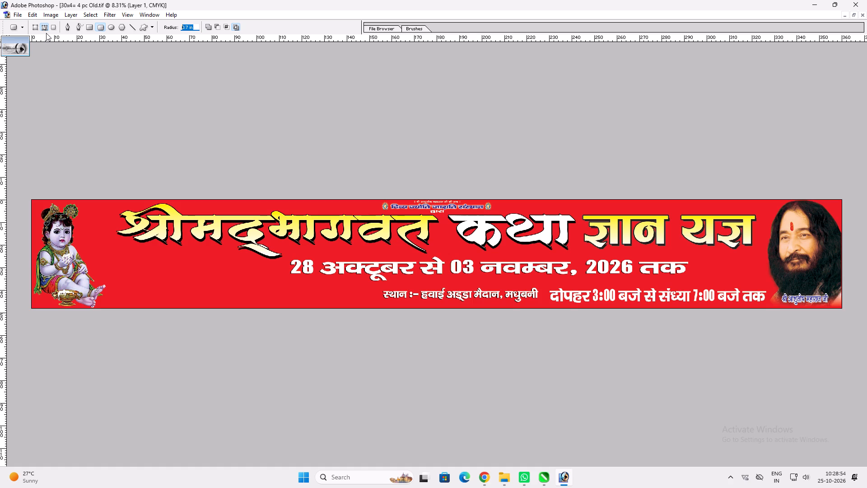
{"action": "key", "text": "6"}
{"action": "left_click_drag", "start_coordinate": [120, 278], "coordinate": [515, 336]}
{"action": "key", "text": "ctrl+Return"}
{"action": "key", "text": "v"}
{"action": "right_click", "coordinate": [170, 268]}
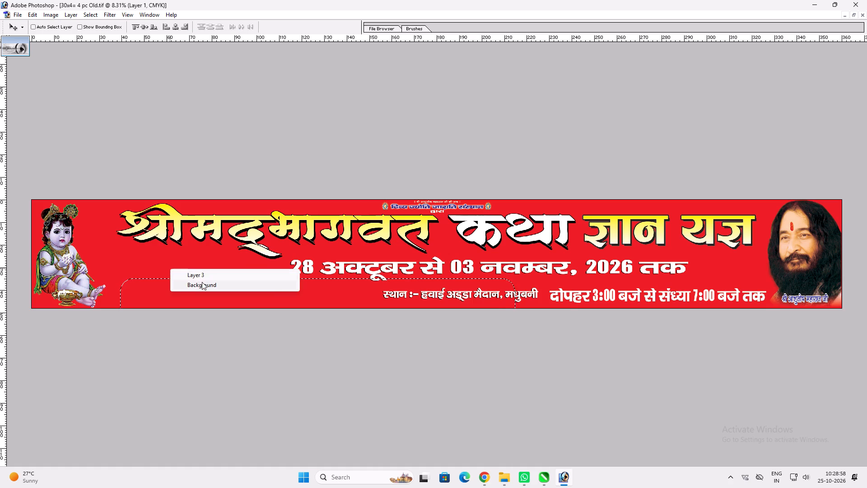
{"action": "left_click", "coordinate": [202, 282]}
{"action": "key", "text": "ctrl+c"}
{"action": "key", "text": "ctrl+v"}
Raise the pasted white box in the layer order above the red cover layers.
{"action": "key", "text": "ctrl+bracketright"}
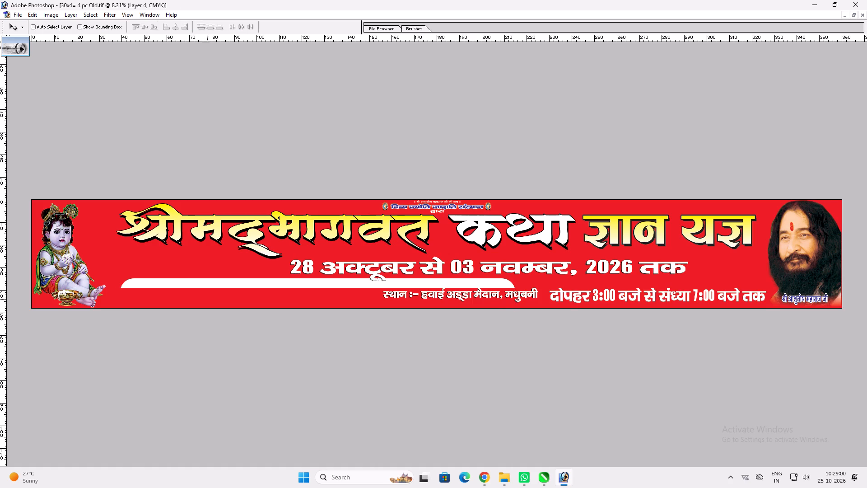
{"action": "key", "text": "ctrl+t"}
{"action": "key", "text": "Return"}
{"action": "key", "text": "ctrl+bracketright"}
{"action": "key", "text": "ctrl+t"}
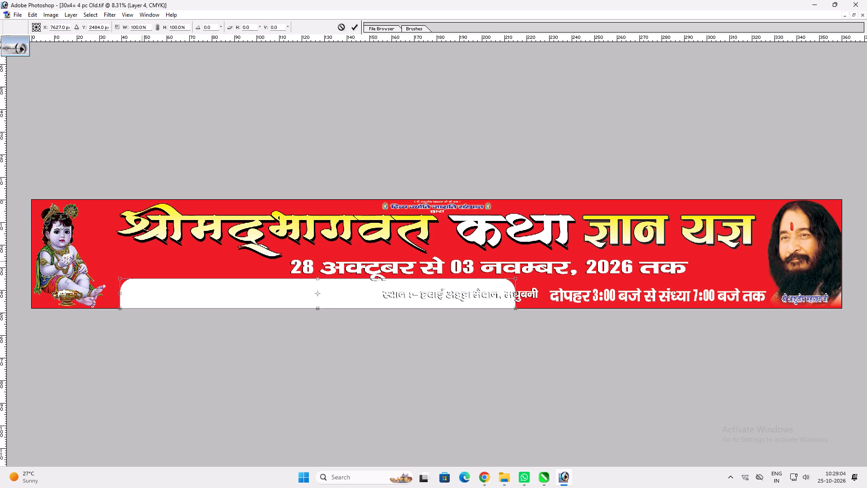
{"action": "key", "text": "Return"}
Nudge the white box slightly toward the Krishna figure and a little lower, clear of the date line.
{"action": "key", "text": "v"}
{"action": "left_click_drag", "start_coordinate": [213, 303], "coordinate": [206, 305], "text": "shift"}
{"action": "key", "text": "ctrl+t"}
{"action": "left_click", "coordinate": [288, 280]}
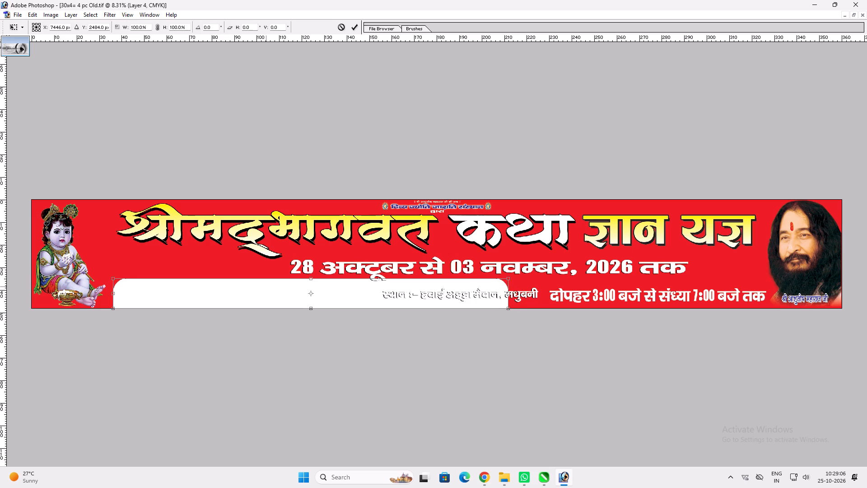
{"action": "key", "text": "Return"}
{"action": "key", "text": "shift+Down"}
{"action": "key", "text": "shift+Down"}
{"action": "key", "text": "shift+Down"}
{"action": "key", "text": "shift+Down"}
{"action": "key", "text": "shift+Down"}
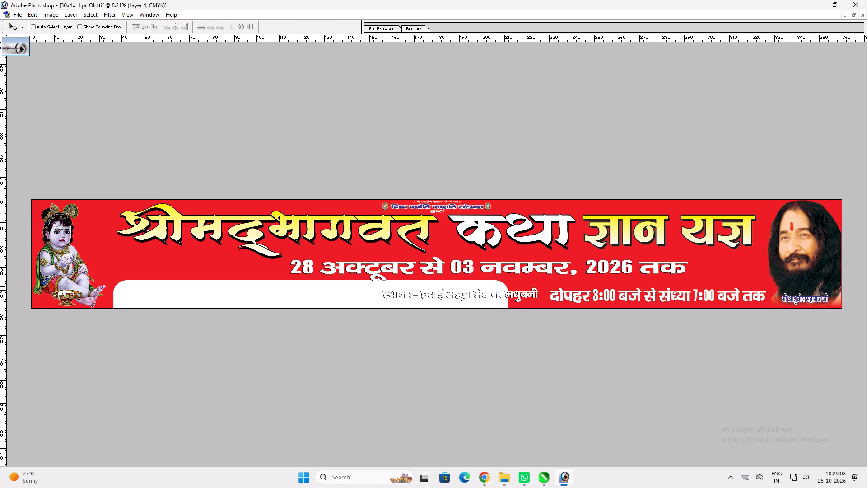
Duplicate the white box and place the copy beside it, toward the guru's portrait.
{"action": "left_click", "coordinate": [268, 287], "text": "shift"}
{"action": "left_click_drag", "start_coordinate": [257, 288], "coordinate": [658, 291], "text": "alt+shift"}
Scale both white boxes together to about 82% so they fit between the Krishna figure and the guru's portrait.
{"action": "left_click", "coordinate": [303, 292], "text": "ctrl+shift"}
{"action": "scroll", "coordinate": [318, 292], "scroll_direction": "up", "scroll_amount": 5, "text": "ctrl"}
{"action": "key", "text": "ctrl+t"}
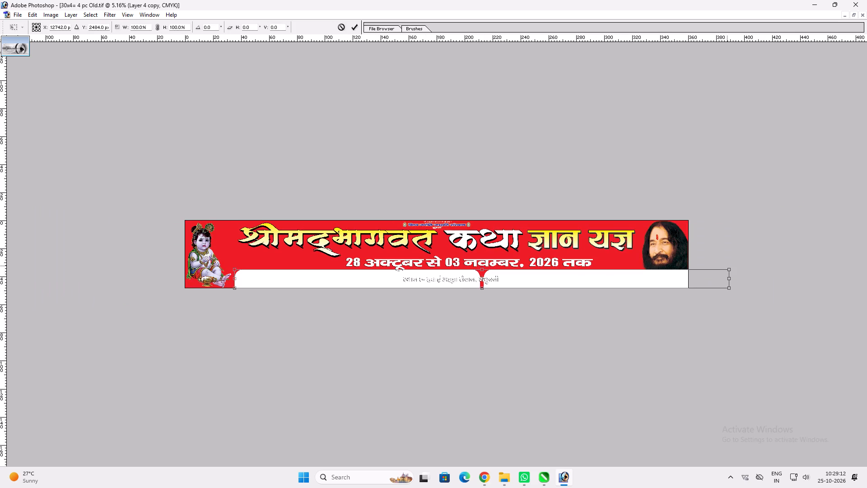
{"action": "left_click_drag", "start_coordinate": [727, 267], "coordinate": [639, 267], "text": "shift"}
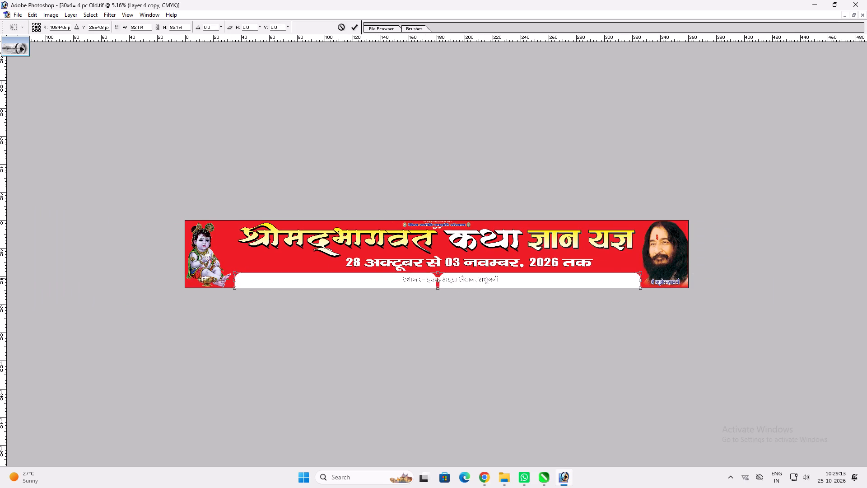
{"action": "left_click", "coordinate": [585, 276], "text": "shift"}
{"action": "key", "text": "shift+Return"}
{"action": "key", "text": "v"}
{"action": "key", "text": "ctrl+0"}
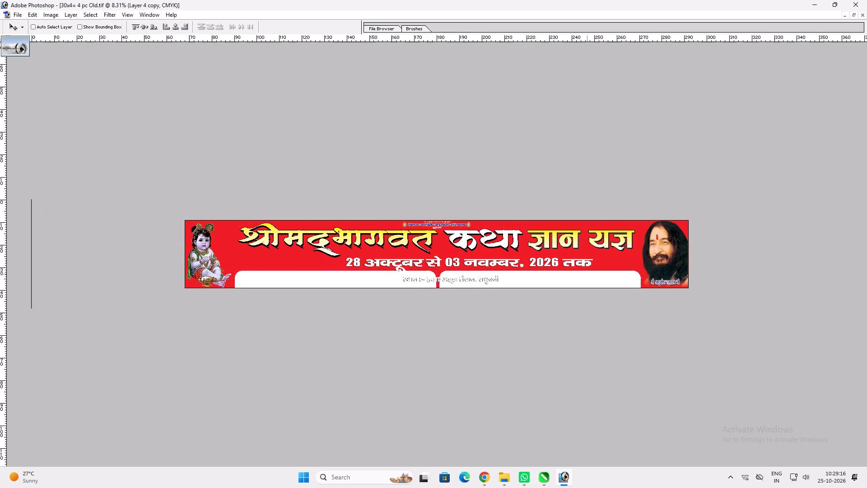
Paste the copied blue layer style onto the box beside the Krishna figure and accept its white outside Stroke.
{"action": "key", "text": "v"}
{"action": "left_click", "coordinate": [331, 293], "text": "ctrl"}
{"action": "key", "text": "alt+l"}
{"action": "key", "text": "alt+y"}
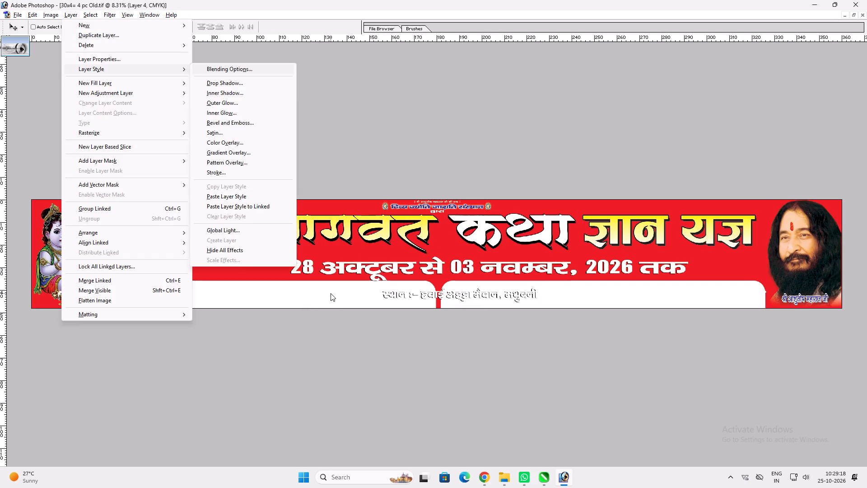
{"action": "key", "text": "alt+l"}
{"action": "type", "text": "ypv"}
{"action": "key", "text": "alt+l"}
{"action": "key", "text": "alt+y"}
{"action": "key", "text": "alt+k"}
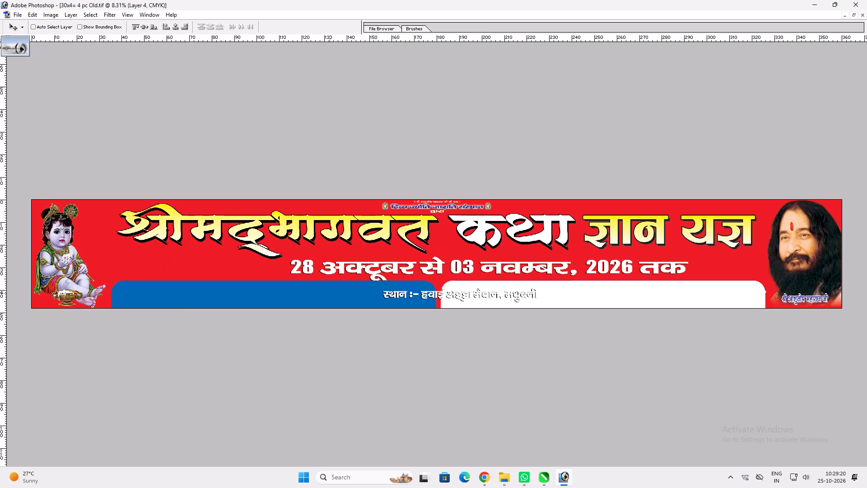
{"action": "key", "text": "alt+l"}
{"action": "key", "text": "alt+y"}
{"action": "key", "text": "k"}
{"action": "scroll", "coordinate": [571, 238], "scroll_direction": "up", "scroll_amount": 7}
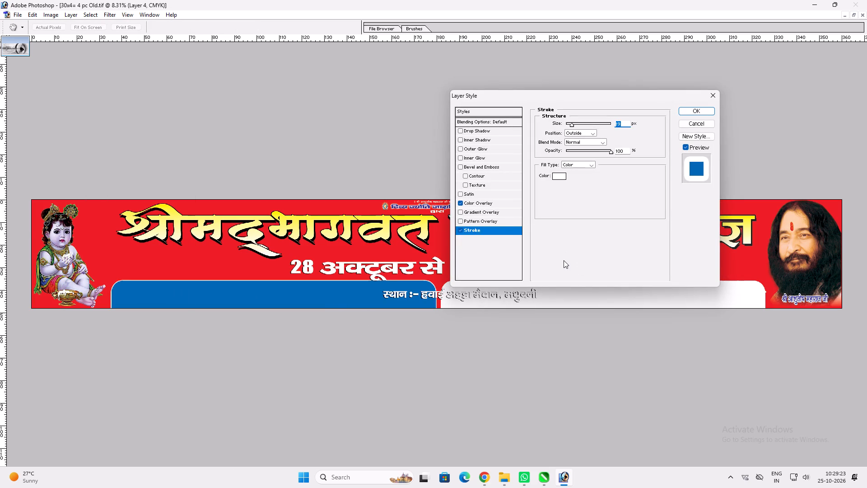
{"action": "key", "text": "Return"}
Move the venue text into the blue box and enlarge it to about 194% width and 167% height.
{"action": "key", "text": "v"}
{"action": "left_click", "coordinate": [450, 295], "text": "ctrl"}
{"action": "left_click_drag", "start_coordinate": [454, 294], "coordinate": [167, 334]}
{"action": "left_click_drag", "start_coordinate": [256, 317], "coordinate": [282, 272]}
{"action": "key", "text": "ctrl+t"}
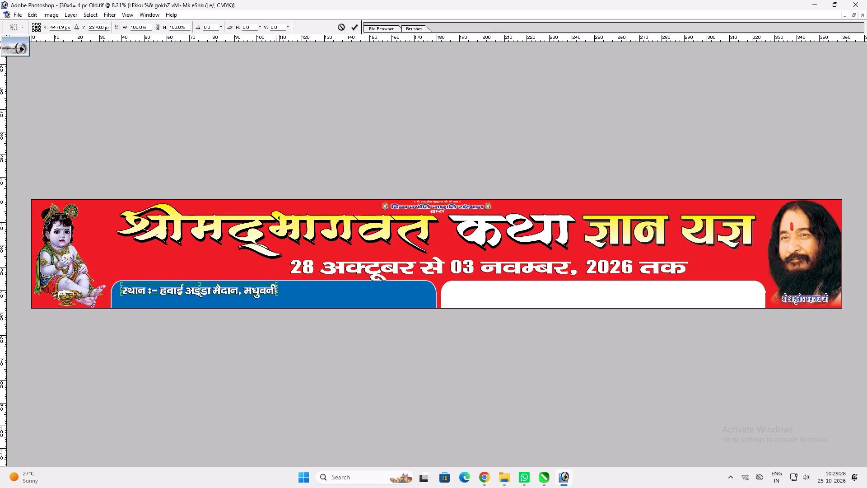
{"action": "left_click_drag", "start_coordinate": [276, 297], "coordinate": [379, 299], "text": "shift"}
{"action": "left_click_drag", "start_coordinate": [378, 292], "coordinate": [420, 289], "text": "shift"}
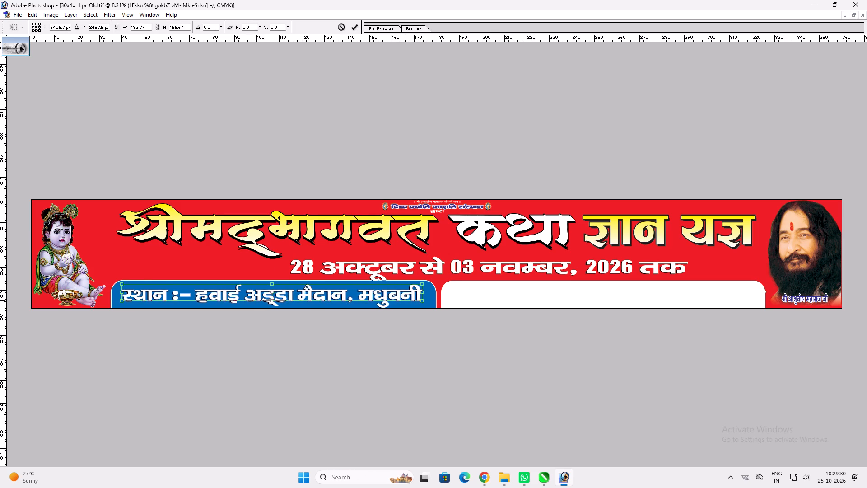
{"action": "left_click_drag", "start_coordinate": [404, 300], "coordinate": [410, 300], "text": "shift"}
{"action": "key", "text": "shift+Return"}
Widen the venue text slightly more so it spans the blue box with small side margins.
{"action": "key", "text": "ctrl+t"}
{"action": "left_click_drag", "start_coordinate": [423, 293], "coordinate": [428, 294], "text": "shift"}
{"action": "left_click", "coordinate": [417, 285], "text": "alt+shift"}
{"action": "key", "text": "Return"}
{"action": "key", "text": "v"}
{"action": "left_click", "coordinate": [415, 305], "text": "shift"}
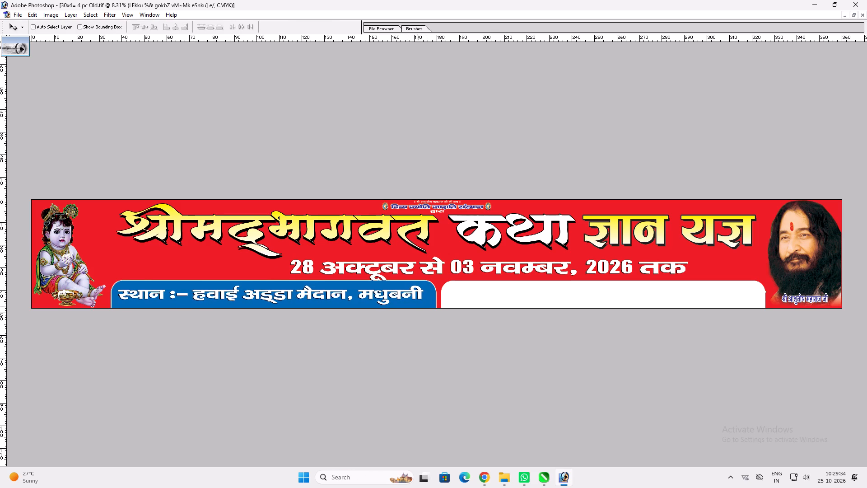
{"action": "key", "text": "ctrl+t"}
{"action": "left_click_drag", "start_coordinate": [428, 300], "coordinate": [433, 300], "text": "shift"}
{"action": "key", "text": "shift+Return"}
{"action": "key", "text": "v"}
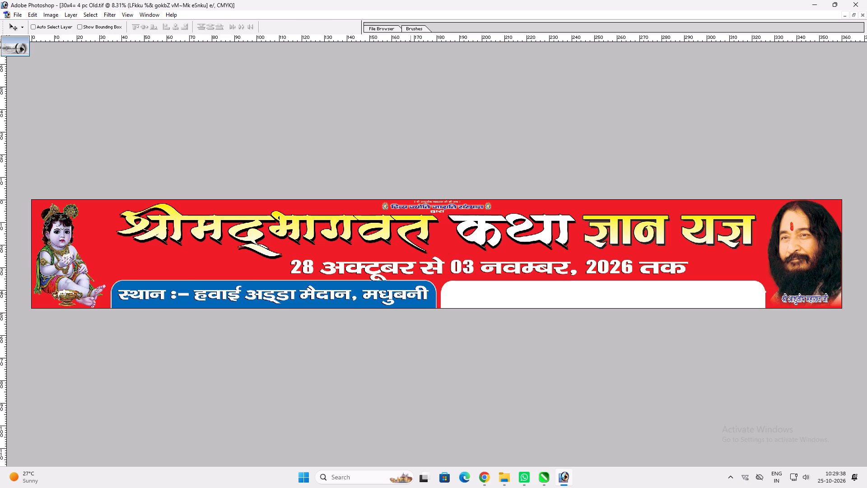
{"action": "left_click_drag", "start_coordinate": [406, 293], "coordinate": [514, 286], "text": "alt+shift"}
{"action": "key", "text": "ctrl+z"}
Give the white box beside the guru's portrait a yellow Color Overlay by setting magenta to 0%.
{"action": "left_click", "coordinate": [564, 289], "text": "ctrl"}
{"action": "key", "text": "alt+l"}
{"action": "key", "text": "alt+y"}
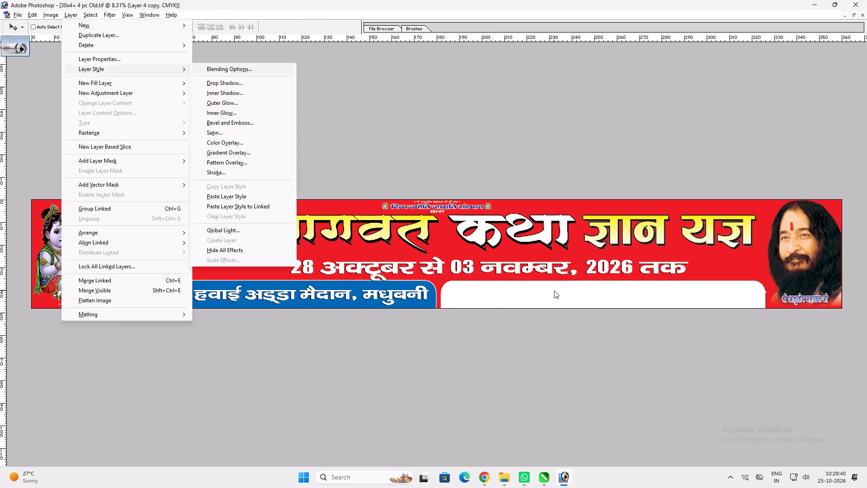
{"action": "key", "text": "n"}
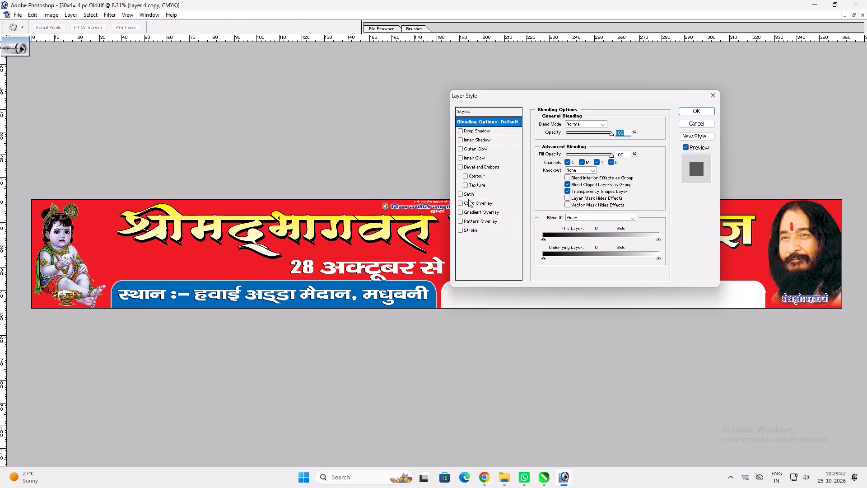
{"action": "left_click", "coordinate": [480, 201]}
{"action": "left_click", "coordinate": [610, 125]}
{"action": "key", "text": "Tab"}
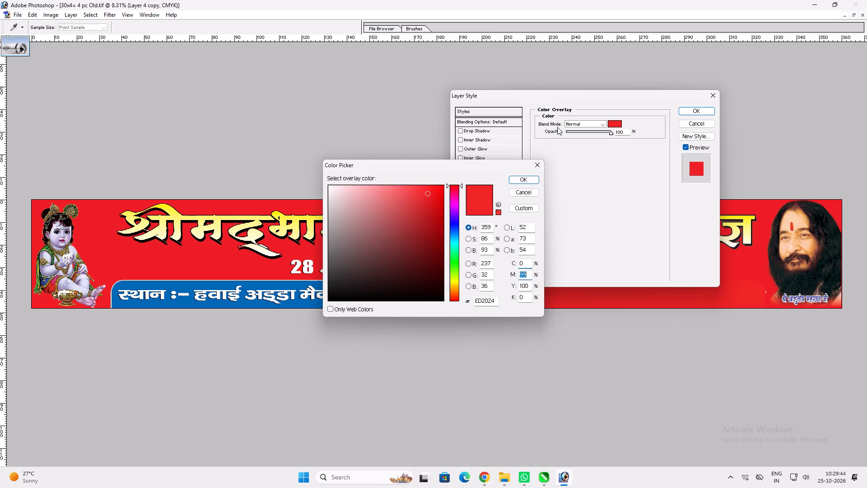
{"action": "key", "text": "0"}
{"action": "key", "text": "Return"}
Add a thick black outside Stroke to the yellow box beside the guru's portrait.
{"action": "left_click", "coordinate": [473, 230]}
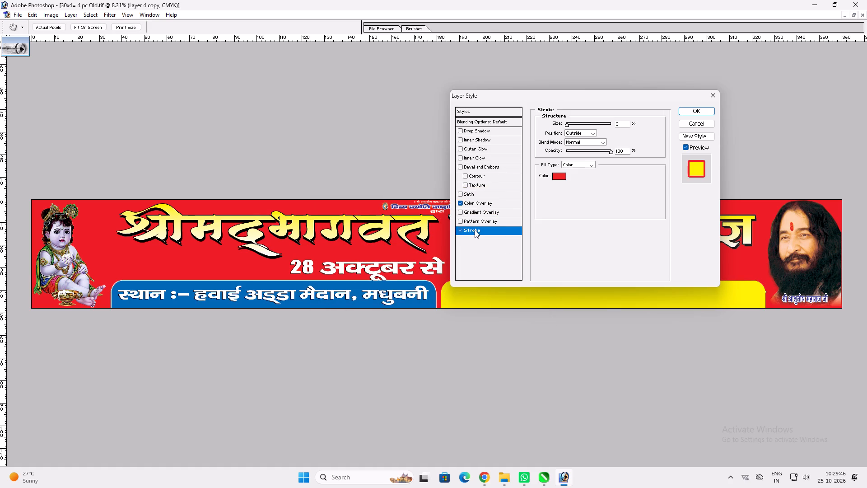
{"action": "left_click", "coordinate": [563, 178]}
{"action": "left_click_drag", "start_coordinate": [398, 268], "coordinate": [522, 366]}
{"action": "key", "text": "Return"}
{"action": "scroll", "coordinate": [571, 285], "scroll_direction": "up", "scroll_amount": 7}
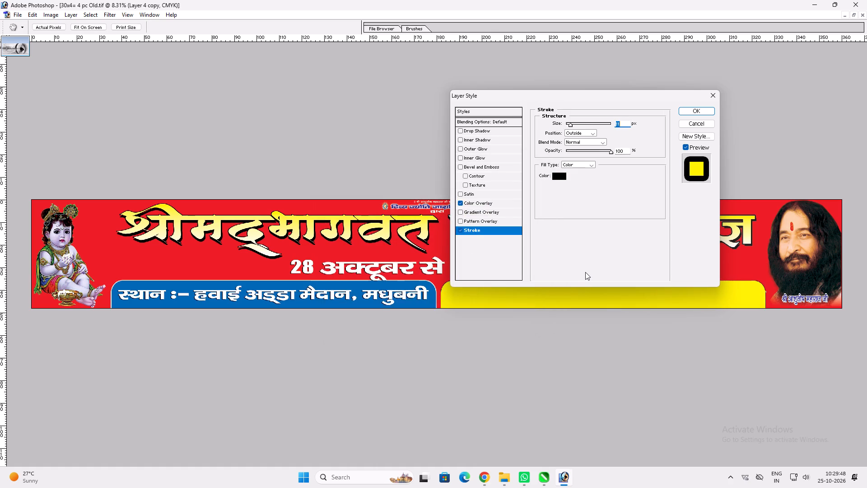
{"action": "scroll", "coordinate": [585, 272], "scroll_direction": "up", "scroll_amount": 16}
{"action": "key", "text": "Return"}
Shift the date line slightly sideways toward the guru's portrait and up, closer to the heading.
{"action": "key", "text": "v"}
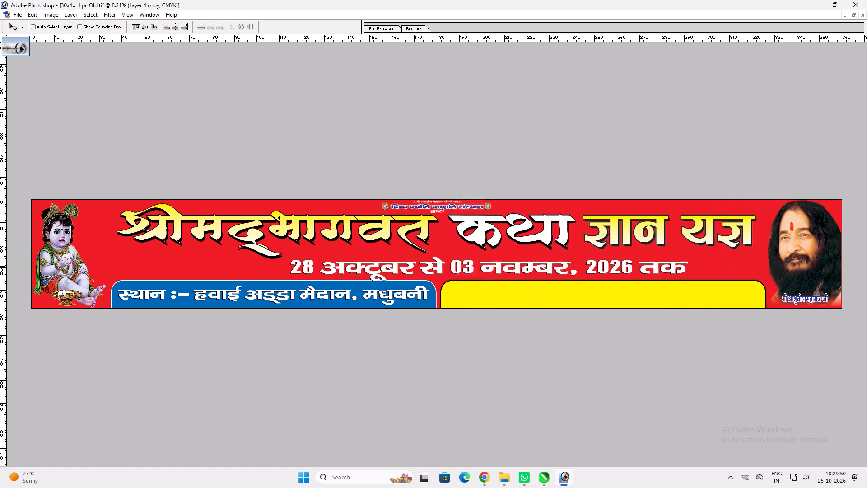
{"action": "left_click", "coordinate": [549, 267], "text": "ctrl"}
{"action": "left_click_drag", "start_coordinate": [549, 267], "coordinate": [561, 267]}
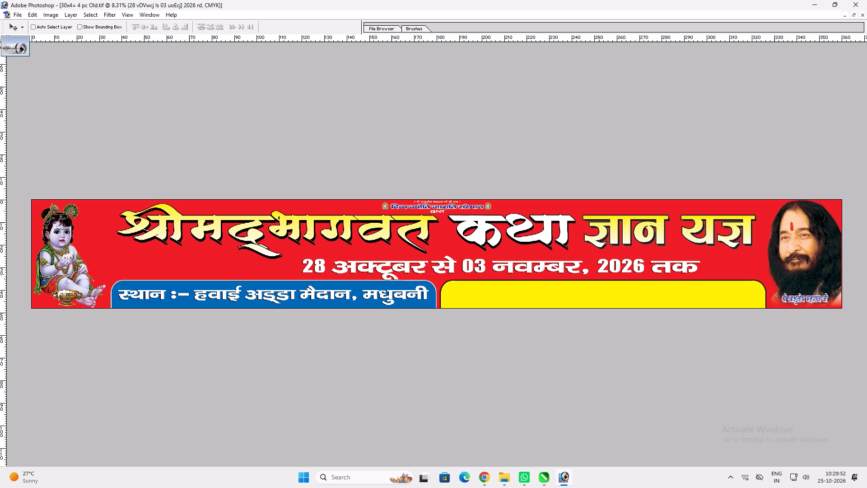
{"action": "key", "text": "ctrl+t"}
{"action": "left_click_drag", "start_coordinate": [596, 273], "coordinate": [601, 271], "text": "shift"}
{"action": "key", "text": "Return"}
{"action": "key", "text": "v"}
{"action": "left_click_drag", "start_coordinate": [578, 270], "coordinate": [572, 268]}
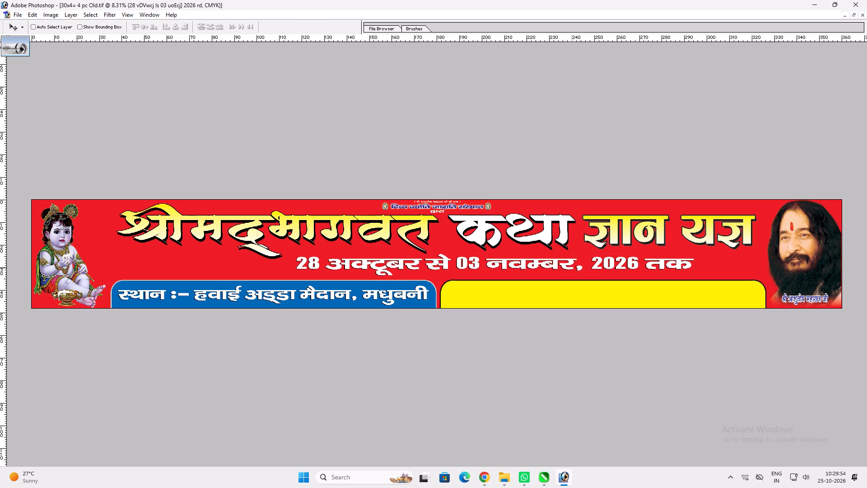
{"action": "left_click_drag", "start_coordinate": [572, 268], "coordinate": [571, 267]}
{"action": "key", "text": "Return"}
Insert the label "दिनांक:-" with a trailing space before 28 in the date line.
{"action": "key", "text": "t"}
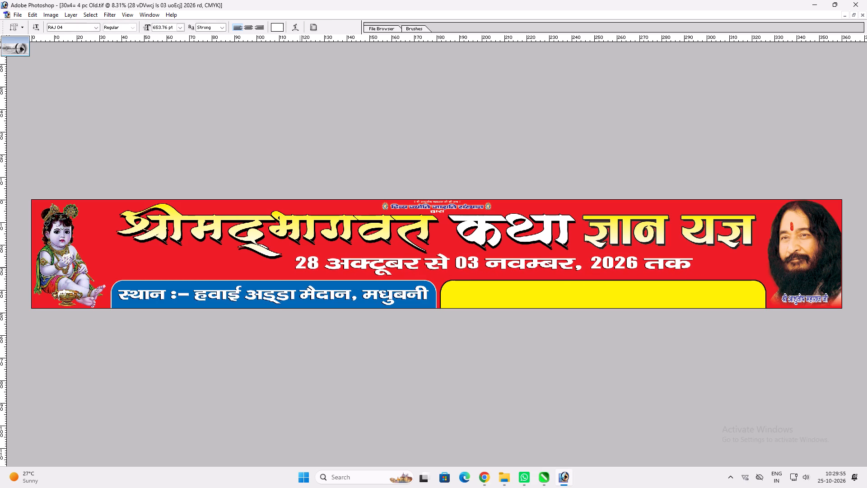
{"action": "left_click", "coordinate": [300, 267]}
{"action": "type", "text": "fnukad"}
{"action": "key", "text": "space"}
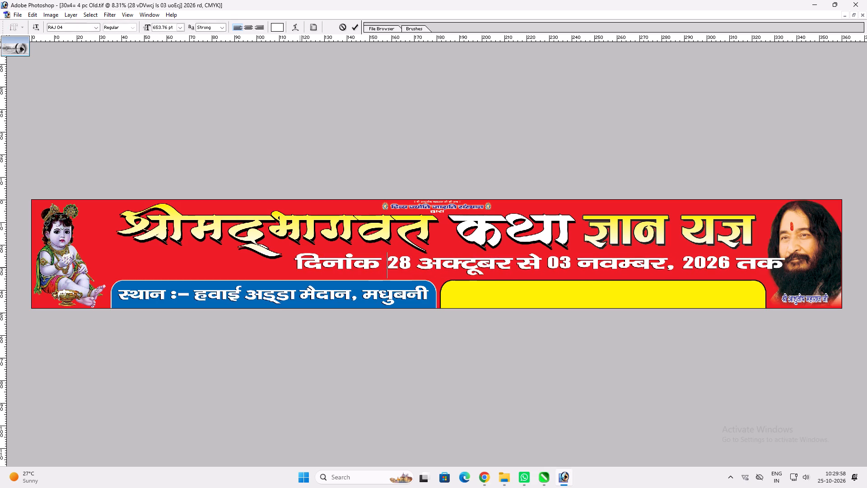
{"action": "key", "text": "BackSpace"}
{"action": "type", "text": "%"}
{"action": "key", "text": "space"}
{"action": "key", "text": "BackSpace"}
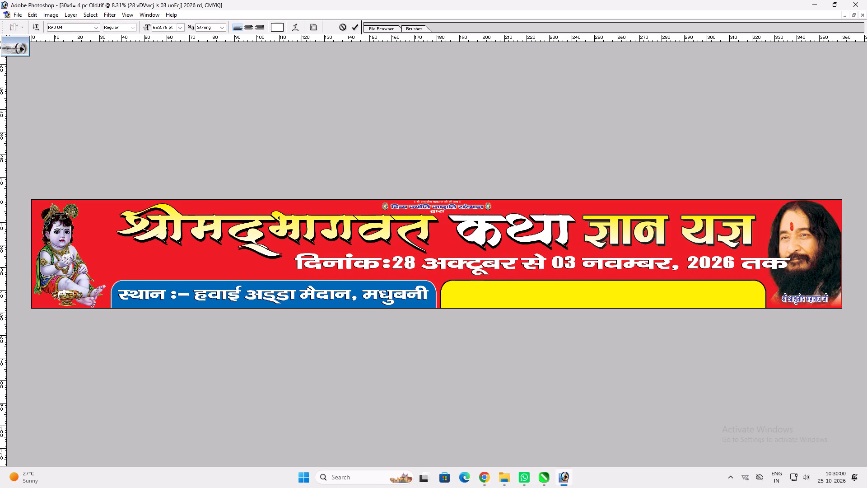
{"action": "key", "text": "shift+space"}
{"action": "key", "text": "BackSpace"}
{"action": "key", "text": "shift+ampersand"}
{"action": "key", "text": "BackSpace"}
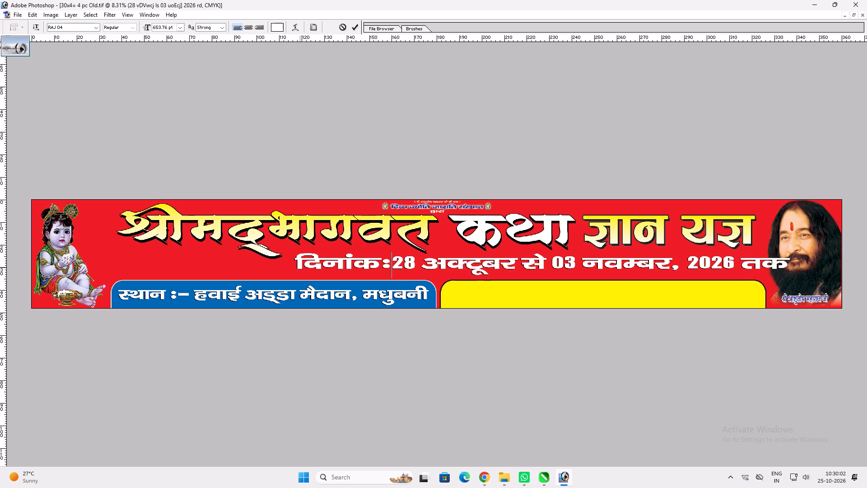
{"action": "type", "text": "&"}
{"action": "key", "text": "space"}
{"action": "key", "text": "Return"}
Scale the date line down to about 88% width so it clears the guru's portrait, and adjust its height and vertical position.
{"action": "key", "text": "ctrl+t"}
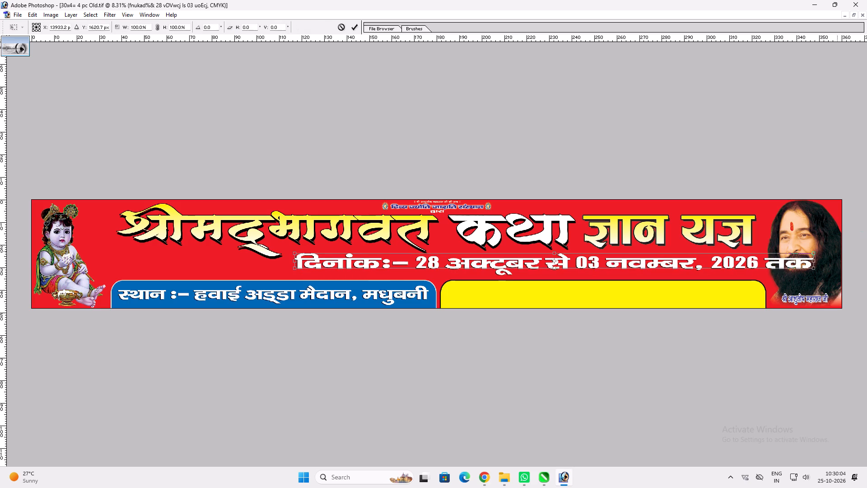
{"action": "left_click_drag", "start_coordinate": [815, 256], "coordinate": [751, 259], "text": "shift"}
{"action": "left_click_drag", "start_coordinate": [718, 253], "coordinate": [722, 253], "text": "shift"}
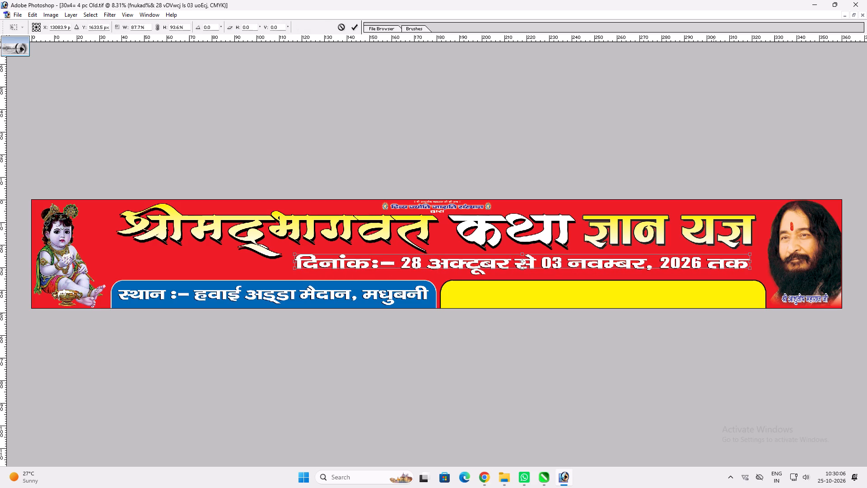
{"action": "left_click_drag", "start_coordinate": [692, 272], "coordinate": [685, 273], "text": "shift"}
{"action": "key", "text": "shift+Return"}
{"action": "key", "text": "v"}
{"action": "key", "text": "Up"}
{"action": "key", "text": "Up"}
Narrow the date line slightly more from its end at तक, keeping its start at दिनांक in place.
{"action": "key", "text": "ctrl+t"}
{"action": "left_click_drag", "start_coordinate": [669, 267], "coordinate": [664, 268], "text": "shift"}
{"action": "key", "text": "shift+Return"}
{"action": "type", "text": "v"}
{"action": "key", "text": "space"}
{"action": "key", "text": "ctrl+t"}
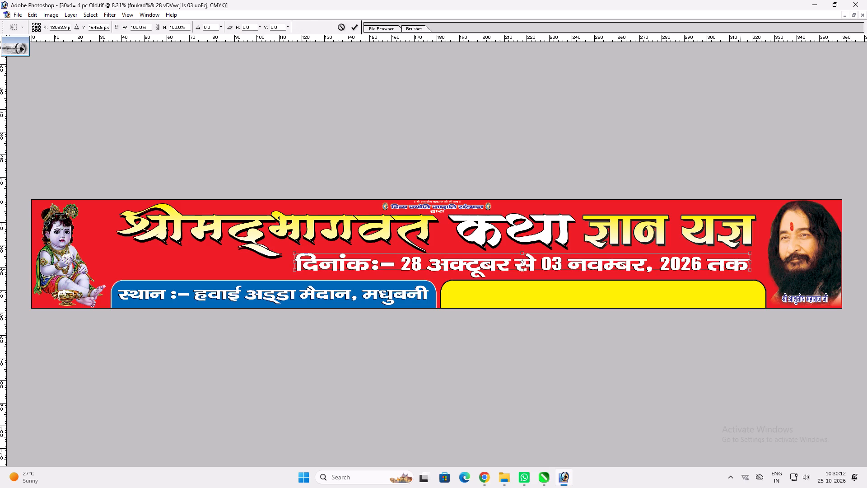
{"action": "left_click_drag", "start_coordinate": [748, 263], "coordinate": [721, 264], "text": "shift"}
{"action": "key", "text": "Return"}
{"action": "key", "text": "v"}
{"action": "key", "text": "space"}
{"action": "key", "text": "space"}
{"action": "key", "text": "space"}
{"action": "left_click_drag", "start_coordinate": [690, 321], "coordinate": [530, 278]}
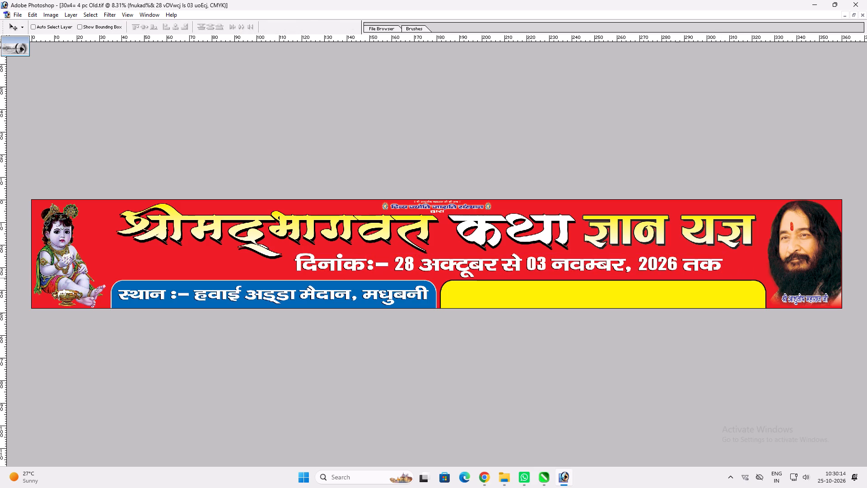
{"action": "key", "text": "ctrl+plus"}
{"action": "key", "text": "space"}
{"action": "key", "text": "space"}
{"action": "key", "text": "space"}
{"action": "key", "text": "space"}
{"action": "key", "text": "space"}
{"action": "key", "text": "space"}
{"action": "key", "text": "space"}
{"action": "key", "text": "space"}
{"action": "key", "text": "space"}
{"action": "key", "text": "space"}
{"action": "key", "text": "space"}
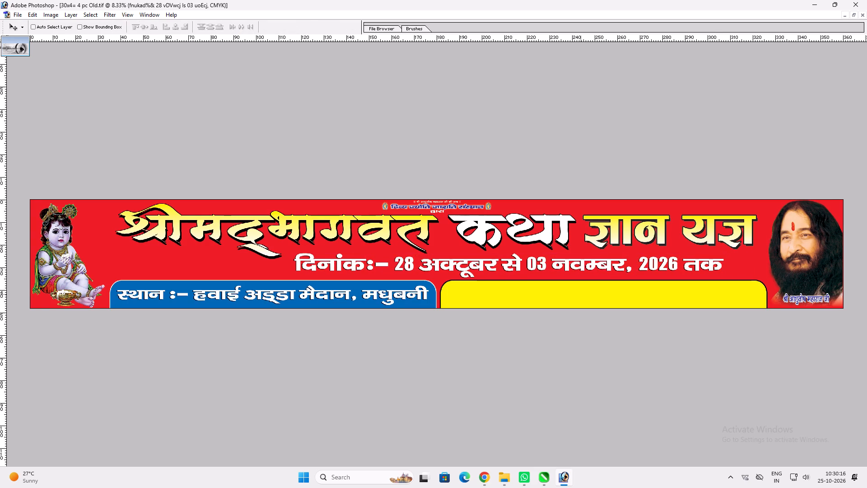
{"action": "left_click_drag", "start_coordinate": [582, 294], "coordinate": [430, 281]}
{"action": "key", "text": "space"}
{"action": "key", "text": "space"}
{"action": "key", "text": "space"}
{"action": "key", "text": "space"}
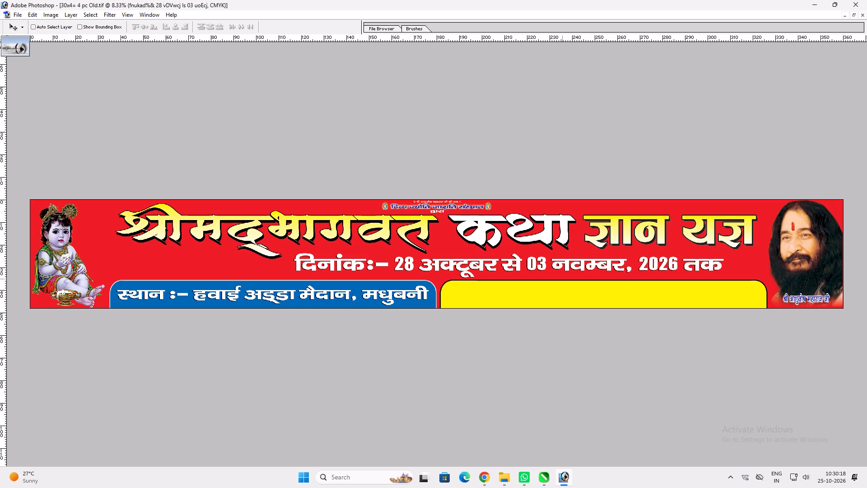
Lower the top edge of the linked blue and yellow boxes slightly to open space under the date line.
{"action": "left_click", "coordinate": [543, 286], "text": "ctrl"}
{"action": "key", "text": "ctrl+t"}
{"action": "left_click", "coordinate": [526, 277], "text": "shift"}
{"action": "key", "text": "shift+Return"}
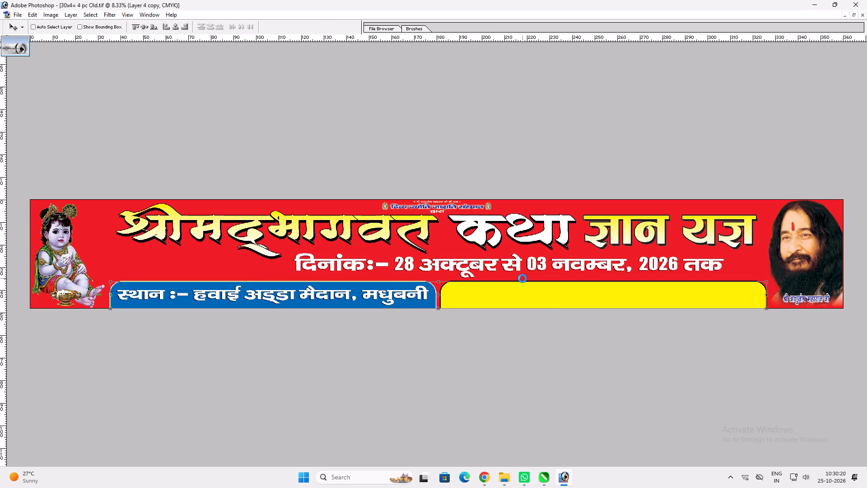
{"action": "key", "text": "v"}
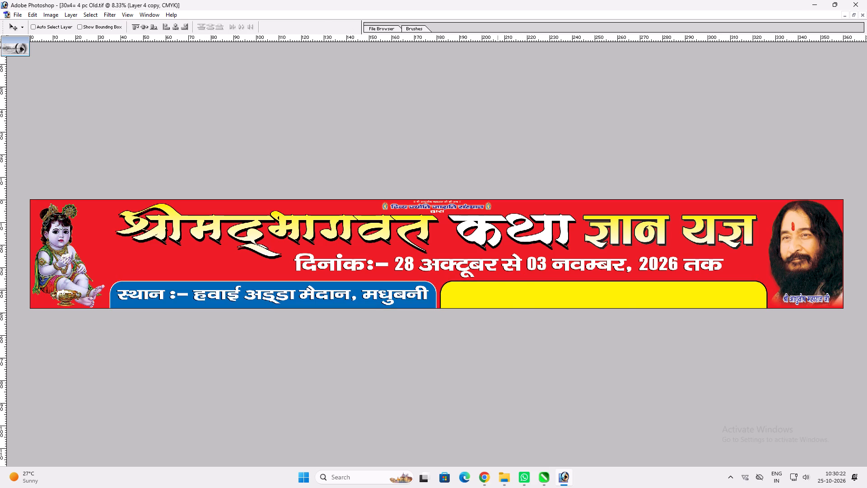
Move the linked blue and yellow boxes up over the heading to uncover the old timing text.
{"action": "right_click", "coordinate": [498, 289]}
{"action": "left_click_drag", "start_coordinate": [509, 290], "coordinate": [514, 291]}
{"action": "left_click_drag", "start_coordinate": [514, 291], "coordinate": [517, 320]}
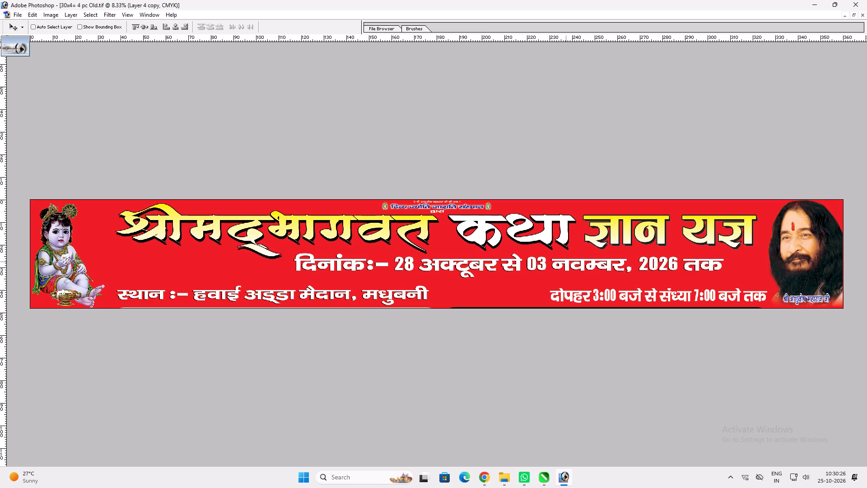
{"action": "key", "text": "ctrl+z"}
{"action": "left_click_drag", "start_coordinate": [582, 287], "coordinate": [581, 251]}
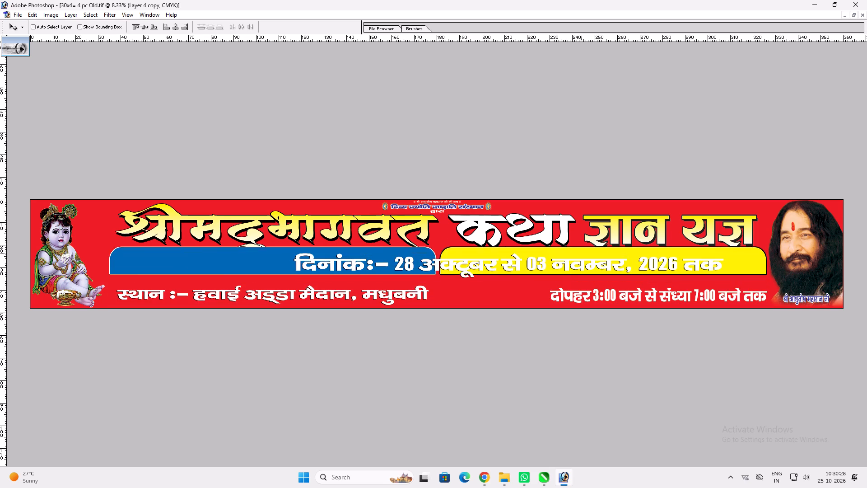
{"action": "left_click_drag", "start_coordinate": [581, 251], "coordinate": [580, 238]}
Duplicate the date line and place the copy directly below the original.
{"action": "left_click", "coordinate": [567, 265], "text": "ctrl"}
{"action": "left_click_drag", "start_coordinate": [567, 265], "coordinate": [565, 281], "text": "alt"}
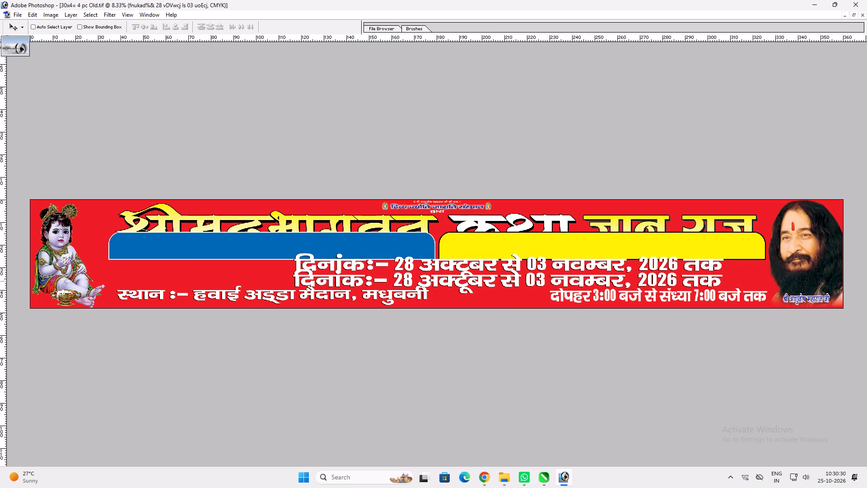
Replace the copied date line's wording with "दोपहर 3:00 बजे".
{"action": "key", "text": "t"}
{"action": "left_click", "coordinate": [548, 281]}
{"action": "key", "text": "ctrl+a"}
{"action": "type", "text": "nku"}
{"action": "key", "text": "BackSpace"}
{"action": "type", "text": "sigj"}
{"action": "key", "text": "space"}
{"action": "type", "text": "30"}
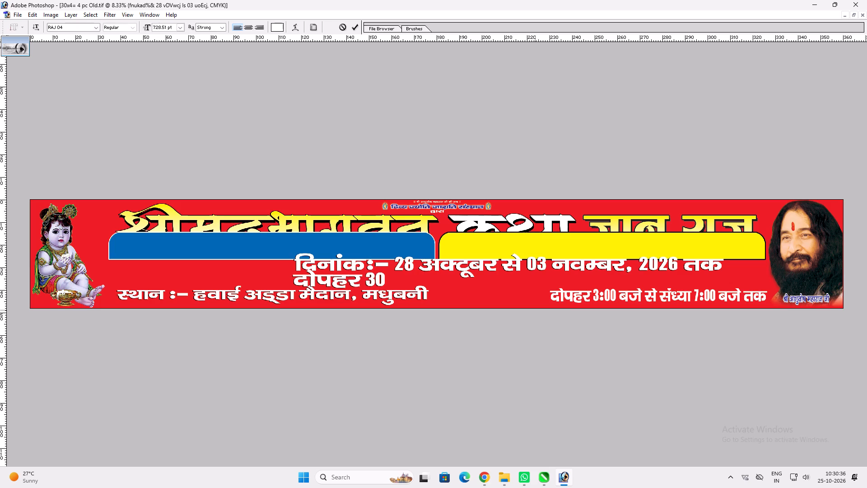
{"action": "key", "text": "BackSpace"}
{"action": "key", "text": "shift+asciicircum"}
{"action": "key", "text": "BackSpace"}
{"action": "type", "text": "%00 cts"}
{"action": "key", "text": "space"}
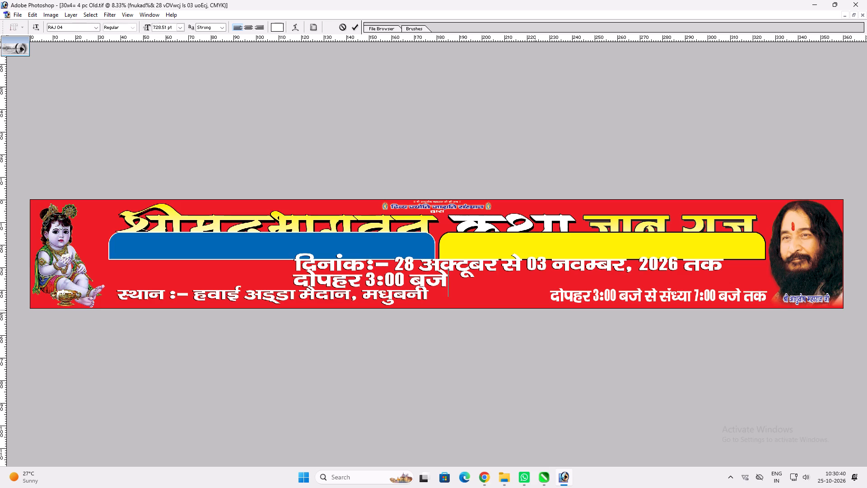
Continue the new timing line with "से संध्या 7:00 बजे तक" and commit the text.
{"action": "type", "text": "ls la/;k"}
{"action": "key", "text": "space"}
{"action": "key", "text": "7"}
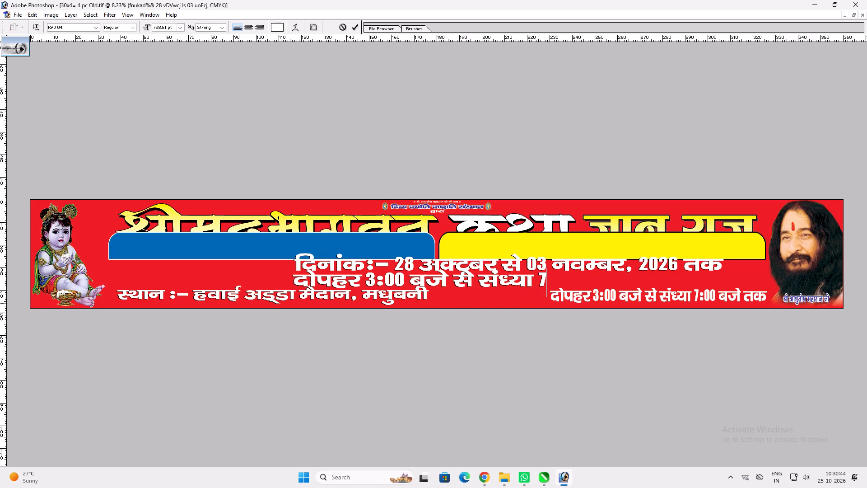
{"action": "key", "text": "space"}
{"action": "type", "text": "&"}
{"action": "key", "text": "space"}
{"action": "key", "text": "BackSpace"}
{"action": "key", "text": "BackSpace"}
{"action": "type", "text": "%00"}
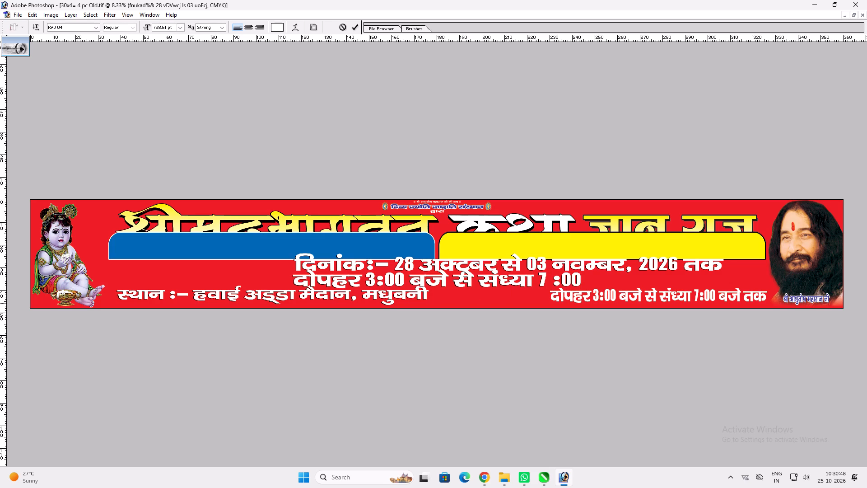
{"action": "left_click", "coordinate": [554, 278]}
{"action": "key", "text": "BackSpace"}
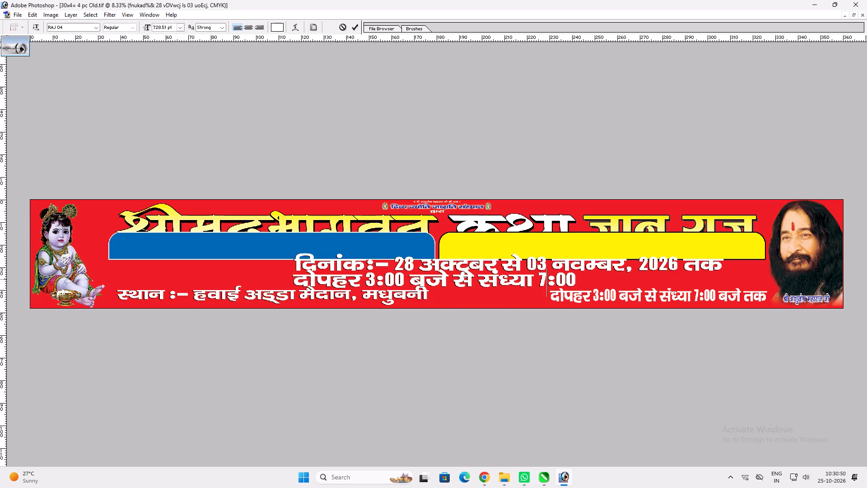
{"action": "left_click", "coordinate": [571, 279]}
{"action": "left_click", "coordinate": [575, 278]}
{"action": "key", "text": "space"}
{"action": "type", "text": "c"}
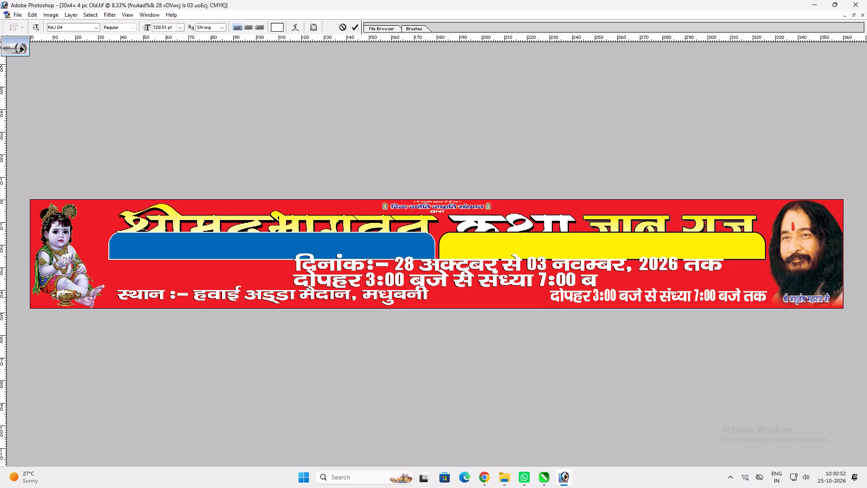
{"action": "type", "text": "ts rd"}
{"action": "key", "text": "Return"}
{"action": "type", "text": "vvv"}
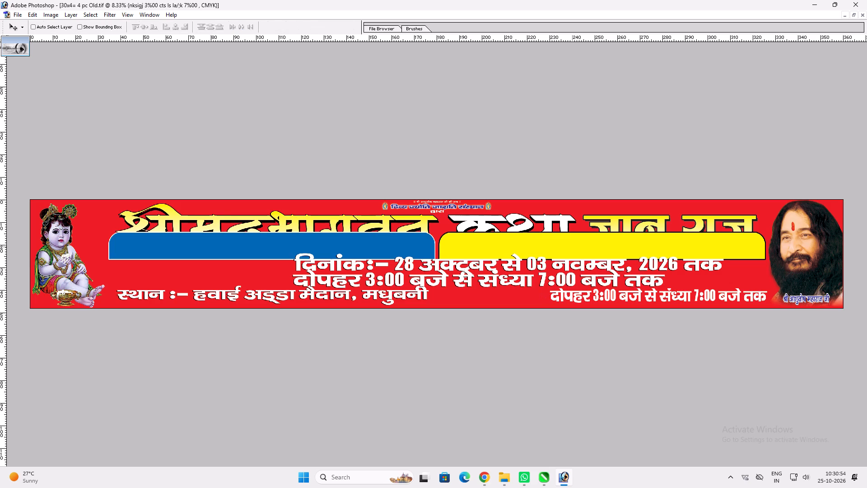
Move the linked blue and yellow boxes back down to the banner's bottom edge, behind the venue text.
{"action": "left_click", "coordinate": [572, 247], "text": "ctrl"}
{"action": "left_click_drag", "start_coordinate": [572, 247], "coordinate": [573, 293]}
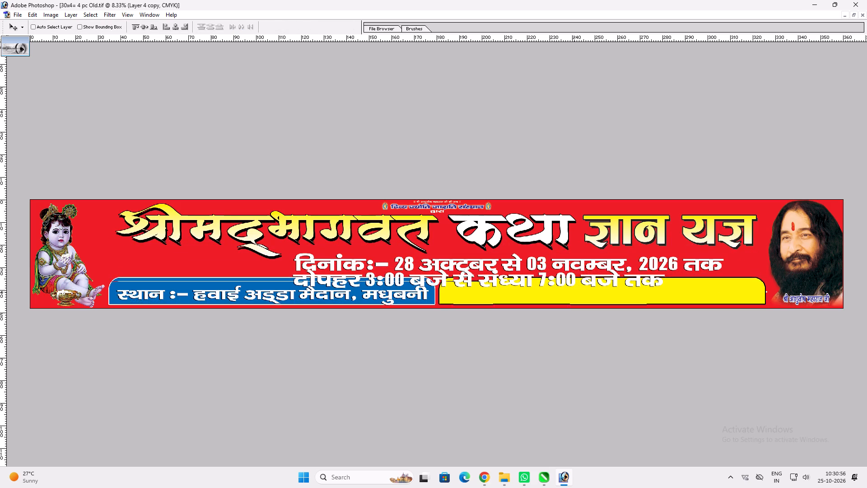
{"action": "left_click_drag", "start_coordinate": [573, 293], "coordinate": [573, 295]}
{"action": "key", "text": "Down"}
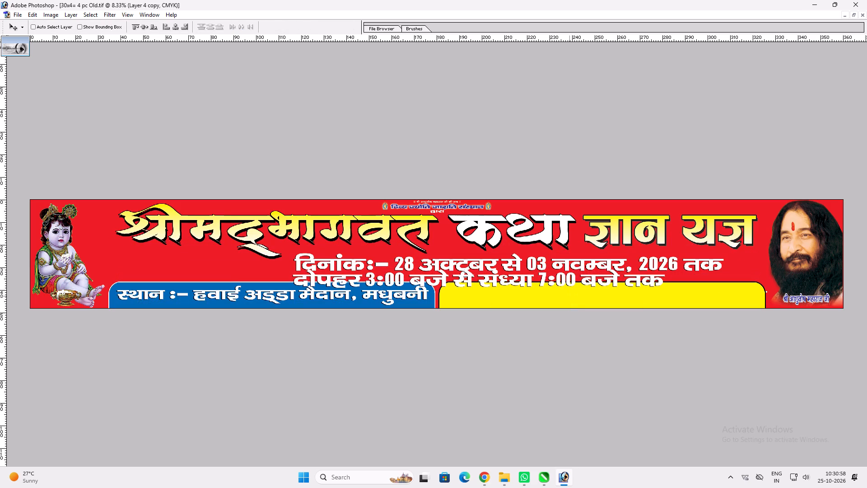
Move the new timing text onto the yellow box and narrow it so it starts just inside the box.
{"action": "left_click", "coordinate": [543, 277], "text": "ctrl"}
{"action": "left_click_drag", "start_coordinate": [543, 277], "coordinate": [600, 291]}
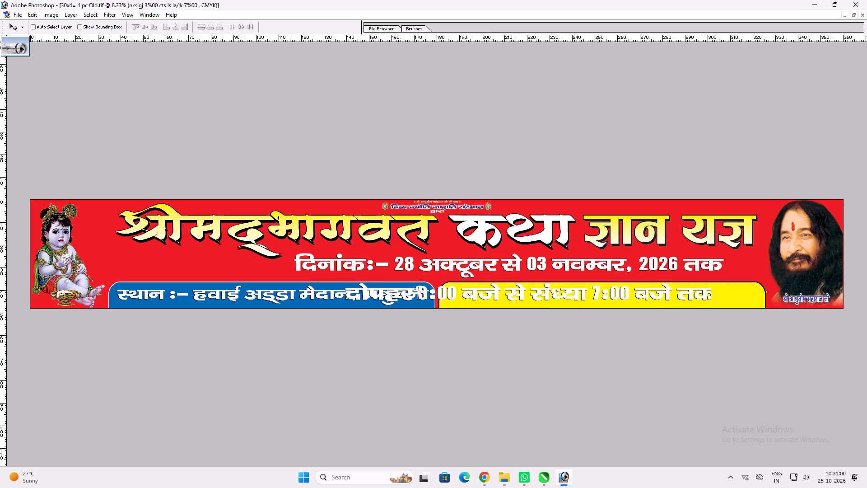
{"action": "left_click_drag", "start_coordinate": [600, 291], "coordinate": [618, 292]}
{"action": "key", "text": "ctrl+t"}
{"action": "left_click_drag", "start_coordinate": [370, 291], "coordinate": [452, 296], "text": "shift"}
{"action": "key", "text": "shift+Return"}
{"action": "key", "text": "v"}
{"action": "left_click", "coordinate": [453, 296]}
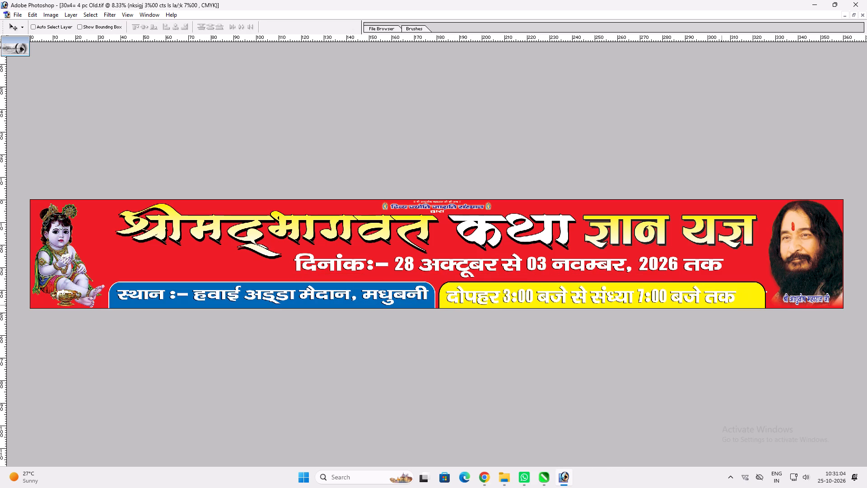
Widen the timing text so it spans the yellow box with small side margins.
{"action": "key", "text": "ctrl+t"}
{"action": "left_click_drag", "start_coordinate": [737, 295], "coordinate": [755, 294], "text": "shift"}
{"action": "key", "text": "shift+Return"}
{"action": "key", "text": "v"}
{"action": "key", "text": "ctrl+t"}
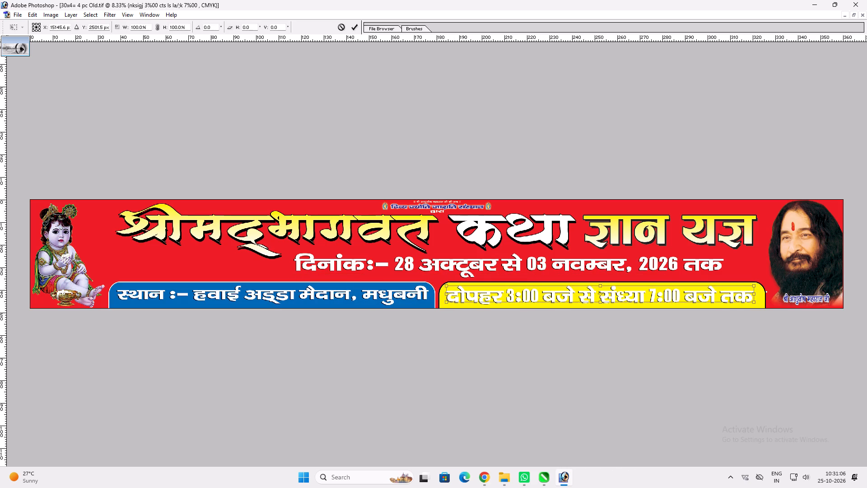
{"action": "left_click", "coordinate": [755, 295], "text": "shift"}
{"action": "key", "text": "shift+Return"}
Give the timing text a red colour overlay and a thicker white outside stroke, and switch off its drop shadow.
{"action": "key", "text": "alt+l"}
{"action": "key", "text": "alt+y"}
{"action": "key", "text": "n"}
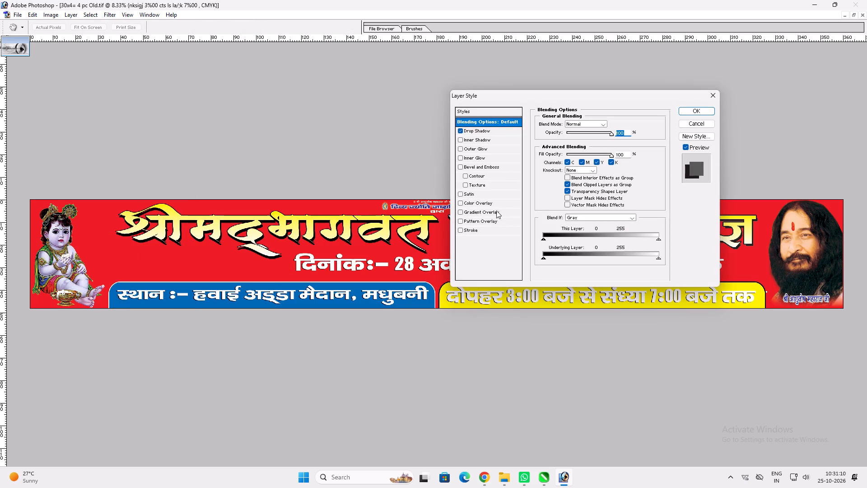
{"action": "left_click", "coordinate": [494, 206]}
{"action": "left_click", "coordinate": [473, 230]}
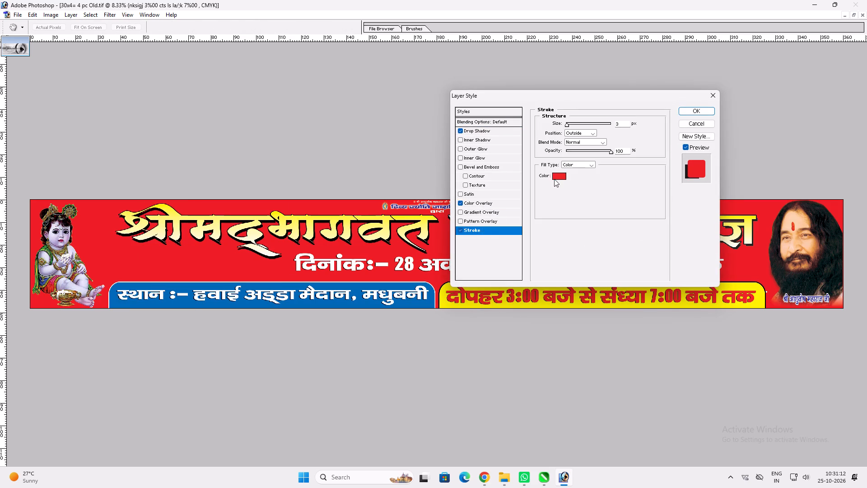
{"action": "left_click", "coordinate": [554, 179]}
{"action": "left_click_drag", "start_coordinate": [381, 222], "coordinate": [267, 127]}
{"action": "key", "text": "Return"}
{"action": "scroll", "coordinate": [434, 285], "scroll_direction": "up", "scroll_amount": 9}
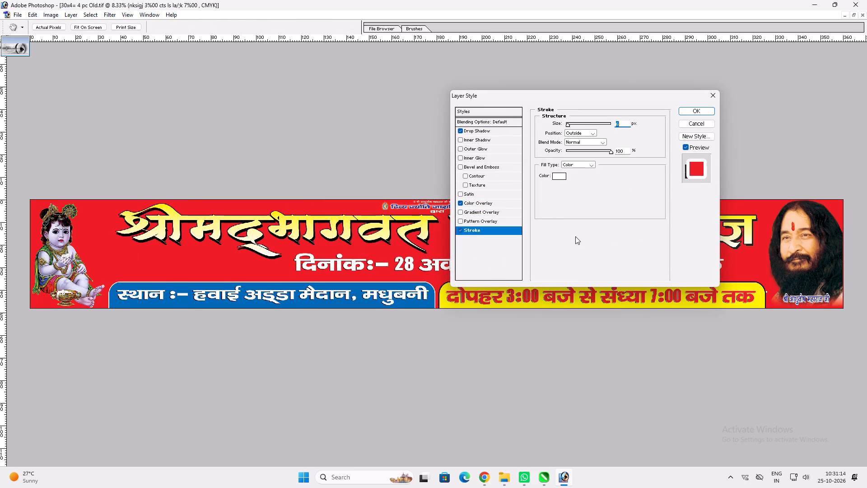
{"action": "scroll", "coordinate": [575, 236], "scroll_direction": "up", "scroll_amount": 7}
{"action": "left_click", "coordinate": [463, 130]}
{"action": "scroll", "coordinate": [597, 192], "scroll_direction": "up", "scroll_amount": 4}
{"action": "key", "text": "Return"}
Shift the red timing text slightly right and up to centre it within the yellow box.
{"action": "key", "text": "v"}
{"action": "key", "text": "ctrl+t"}
{"action": "left_click_drag", "start_coordinate": [758, 293], "coordinate": [762, 291], "text": "shift"}
{"action": "key", "text": "shift+Return"}
{"action": "key", "text": "v"}
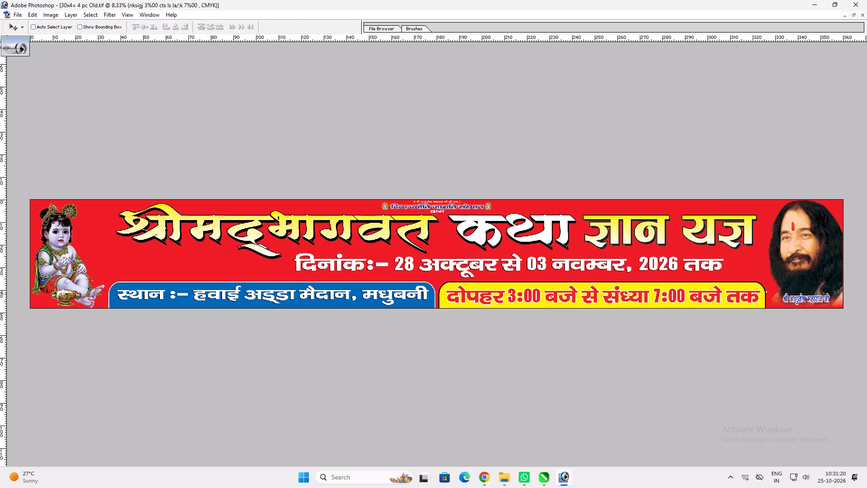
Fine-tune the venue text's position within the blue box, nudging it slightly left and up.
{"action": "left_click", "coordinate": [424, 292], "text": "ctrl"}
{"action": "key", "text": "ctrl+t"}
{"action": "left_click_drag", "start_coordinate": [413, 303], "coordinate": [409, 304], "text": "shift"}
{"action": "key", "text": "shift+Return"}
{"action": "key", "text": "v"}
{"action": "key", "text": "Up"}
{"action": "key", "text": "Up"}
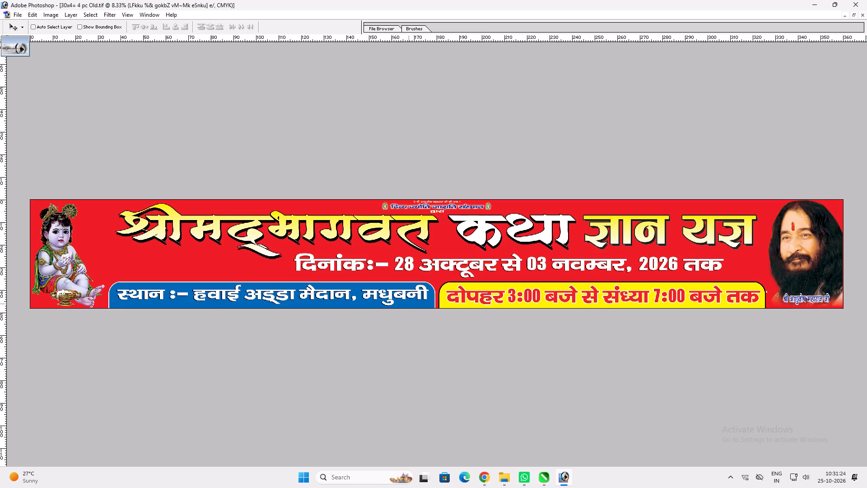
{"action": "key", "text": "Up"}
{"action": "key", "text": "ctrl+t"}
{"action": "left_click_drag", "start_coordinate": [407, 303], "coordinate": [402, 304]}
{"action": "key", "text": "Return"}
{"action": "key", "text": "v"}
Reposition the date line slightly and stretch it a little at both its right and left ends.
{"action": "left_click", "coordinate": [584, 266], "text": "ctrl"}
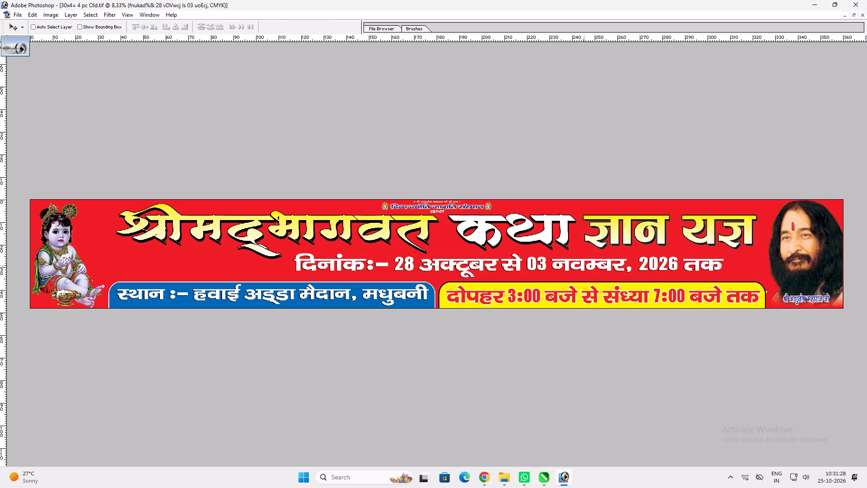
{"action": "key", "text": "ctrl+t"}
{"action": "left_click_drag", "start_coordinate": [580, 267], "coordinate": [575, 269], "text": "shift"}
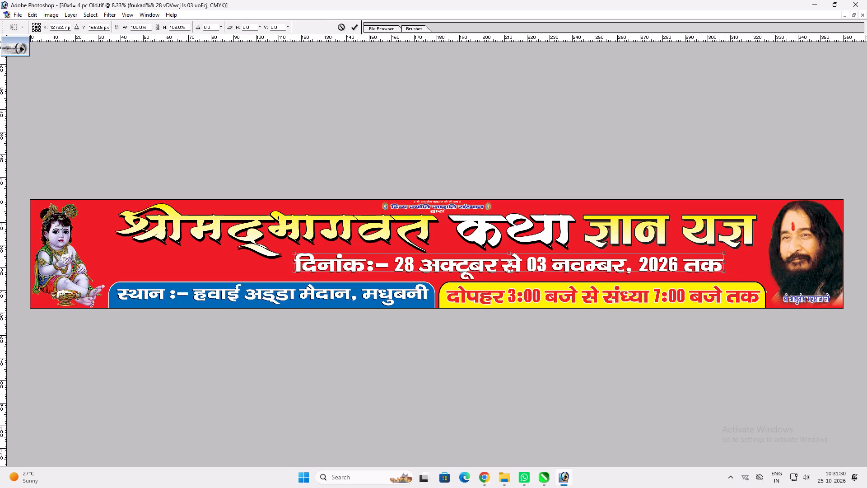
{"action": "left_click_drag", "start_coordinate": [725, 260], "coordinate": [732, 260], "text": "shift"}
{"action": "key", "text": "shift+Return"}
{"action": "key", "text": "v"}
{"action": "scroll", "coordinate": [594, 251], "scroll_direction": "up", "scroll_amount": 1}
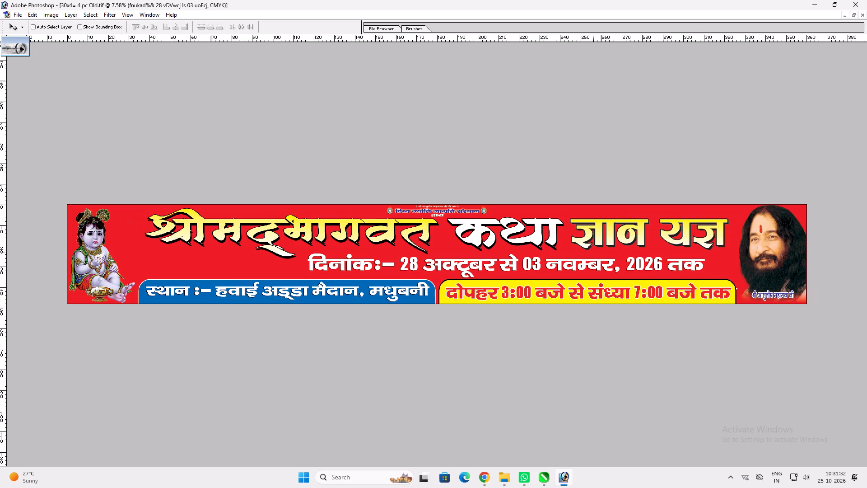
{"action": "key", "text": "ctrl+t"}
{"action": "left_click", "coordinate": [308, 263], "text": "shift"}
{"action": "key", "text": "shift+Return"}
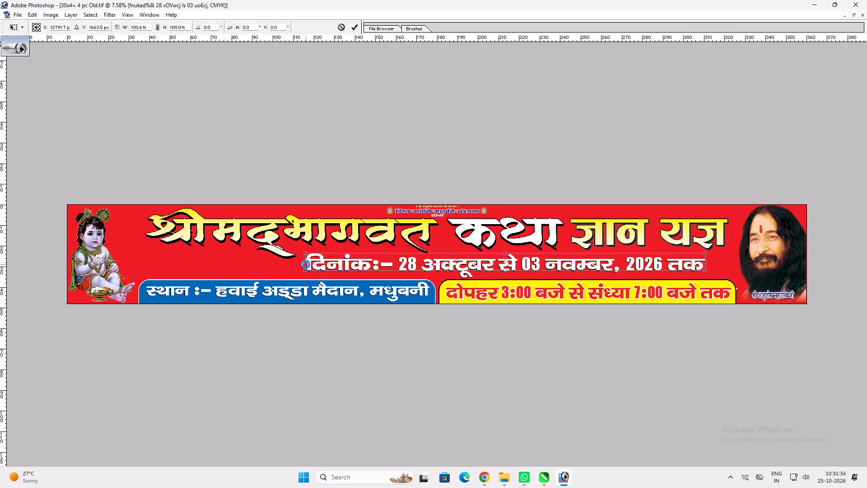
{"action": "key", "text": "v"}
Move the date line left and enlarge it to about 117% width and 102% height, centred under the heading.
{"action": "scroll", "coordinate": [331, 284], "scroll_direction": "up", "scroll_amount": 1}
{"action": "left_click_drag", "start_coordinate": [436, 275], "coordinate": [407, 279], "text": "shift"}
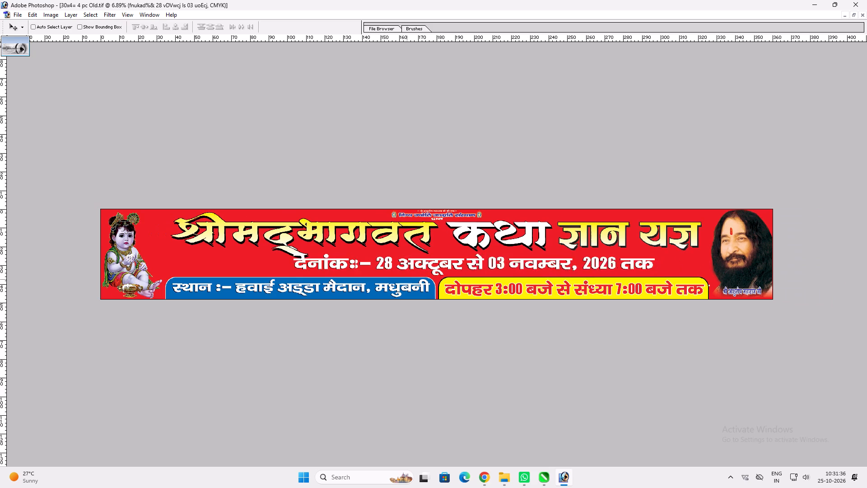
{"action": "left_click_drag", "start_coordinate": [407, 279], "coordinate": [352, 277], "text": "shift"}
{"action": "key", "text": "ctrl+t"}
{"action": "left_click", "coordinate": [595, 257], "text": "shift"}
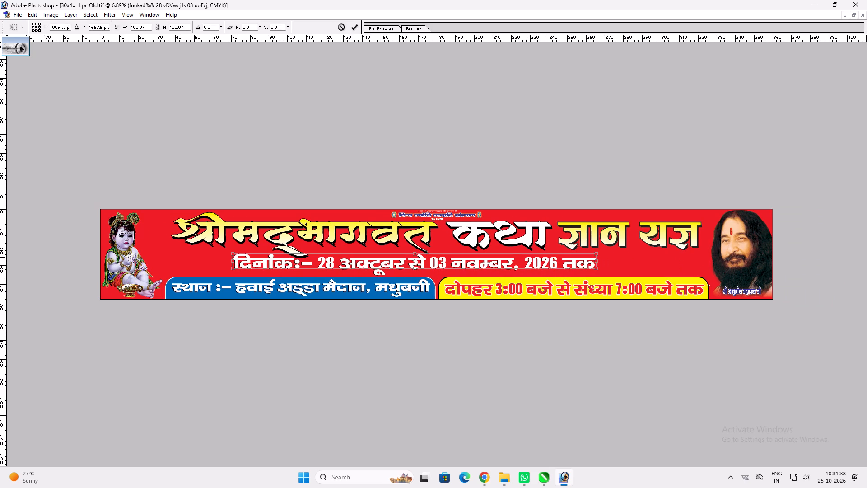
{"action": "left_click_drag", "start_coordinate": [594, 257], "coordinate": [656, 255], "text": "shift"}
{"action": "left_click_drag", "start_coordinate": [617, 249], "coordinate": [613, 252]}
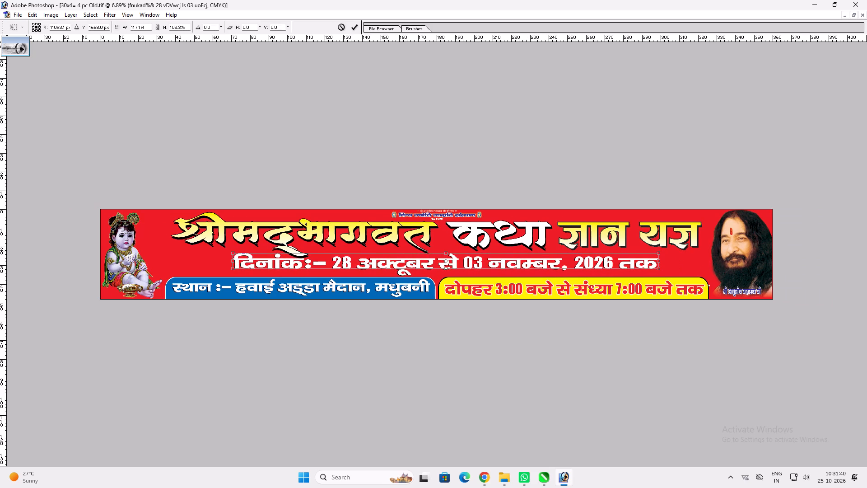
{"action": "left_click_drag", "start_coordinate": [613, 252], "coordinate": [611, 252]}
{"action": "key", "text": "Return"}
{"action": "key", "text": "v"}
Nudge the date line up and narrow it from its left end so it starts past the heading's descending stroke.
{"action": "left_click", "coordinate": [585, 253]}
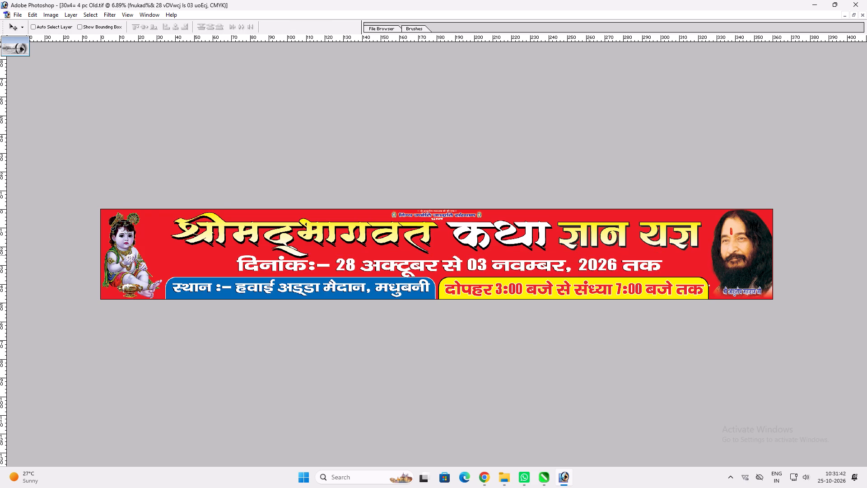
{"action": "scroll", "coordinate": [589, 255], "scroll_direction": "up", "scroll_amount": 2}
{"action": "key", "text": "Up"}
{"action": "key", "text": "Up"}
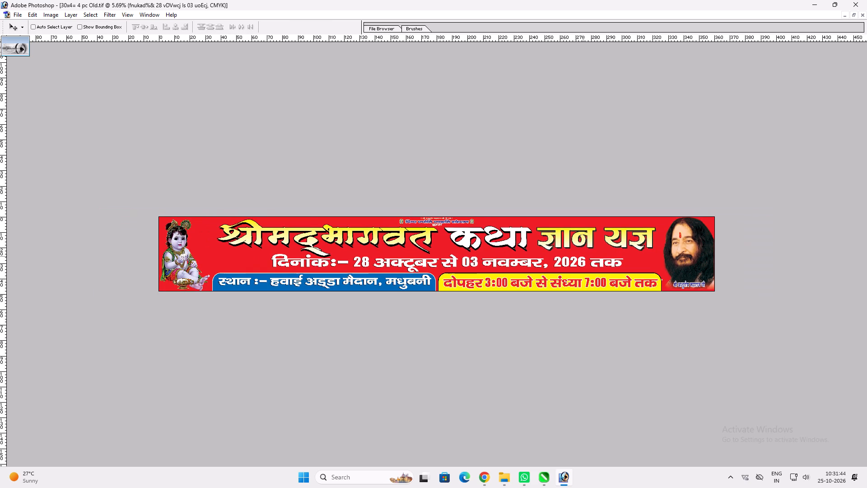
{"action": "key", "text": "ctrl+t"}
{"action": "left_click_drag", "start_coordinate": [268, 259], "coordinate": [318, 259], "text": "shift"}
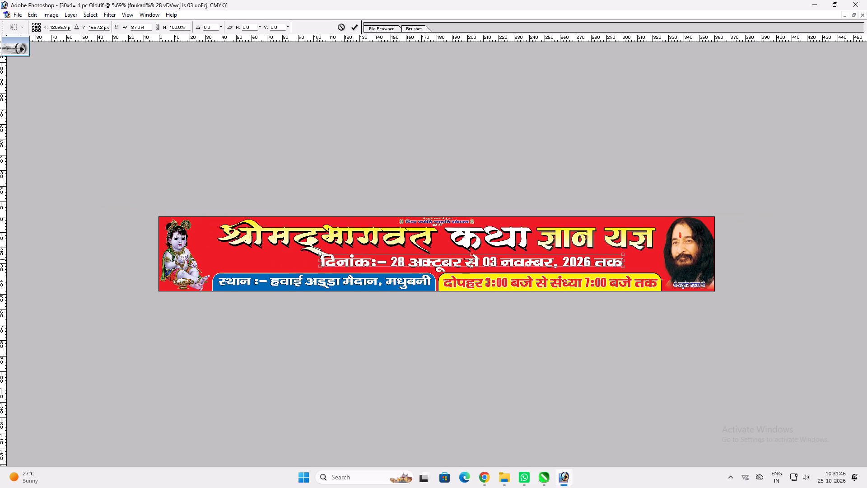
{"action": "left_click_drag", "start_coordinate": [318, 259], "coordinate": [332, 259], "text": "shift"}
{"action": "key", "text": "shift+Return"}
{"action": "key", "text": "v"}
Shift the date line slightly and enlarge it rightward to about 106% width and 104% height.
{"action": "key", "text": "ctrl+t"}
{"action": "left_click_drag", "start_coordinate": [457, 257], "coordinate": [460, 257], "text": "shift"}
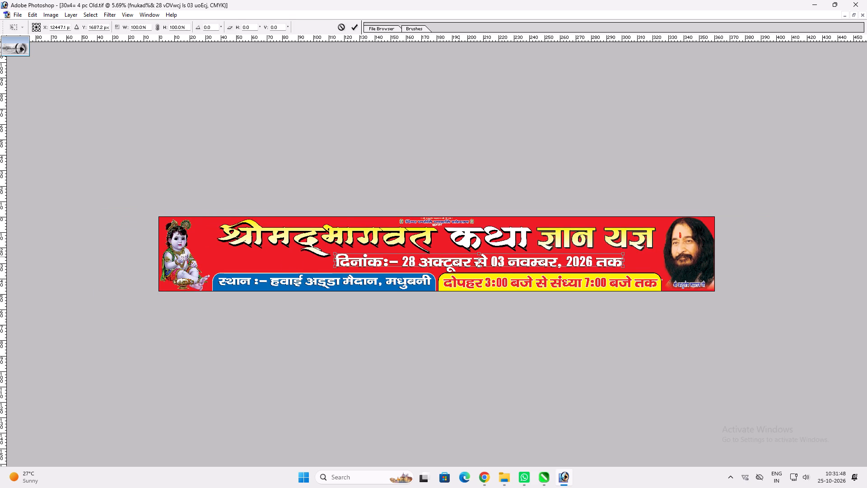
{"action": "left_click_drag", "start_coordinate": [460, 257], "coordinate": [461, 257], "text": "shift"}
{"action": "left_click_drag", "start_coordinate": [624, 261], "coordinate": [641, 260], "text": "shift"}
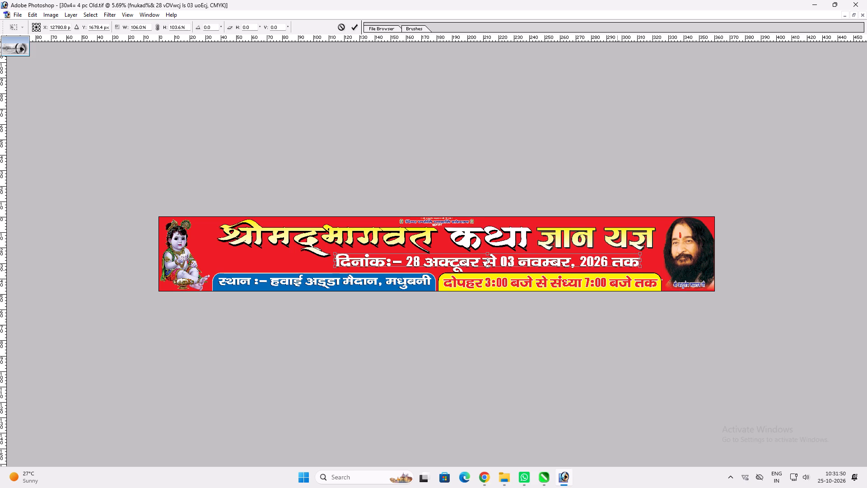
{"action": "left_click", "coordinate": [617, 270], "text": "shift"}
{"action": "key", "text": "shift+Return"}
{"action": "key", "text": "v"}
{"action": "key", "text": "ctrl+0"}
{"action": "key", "text": "v"}
{"action": "left_click", "coordinate": [613, 271]}
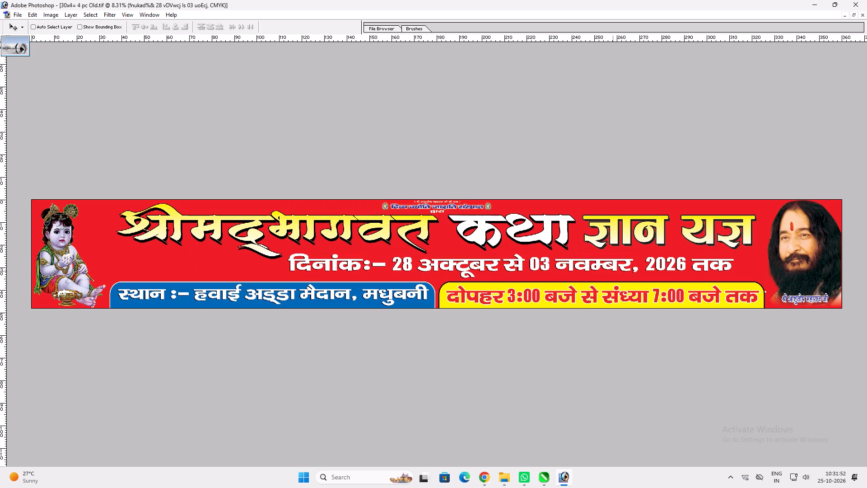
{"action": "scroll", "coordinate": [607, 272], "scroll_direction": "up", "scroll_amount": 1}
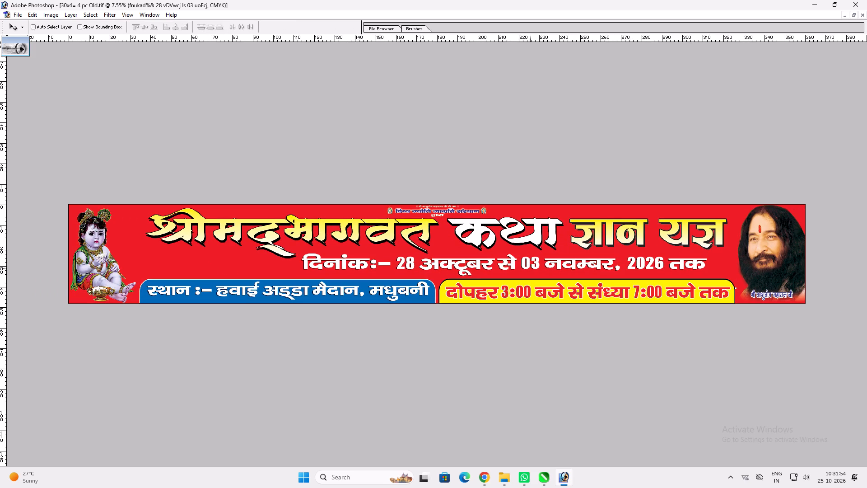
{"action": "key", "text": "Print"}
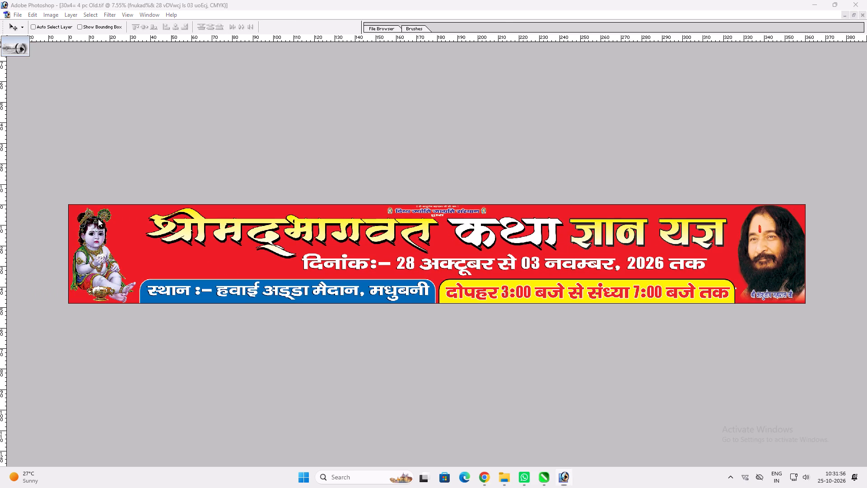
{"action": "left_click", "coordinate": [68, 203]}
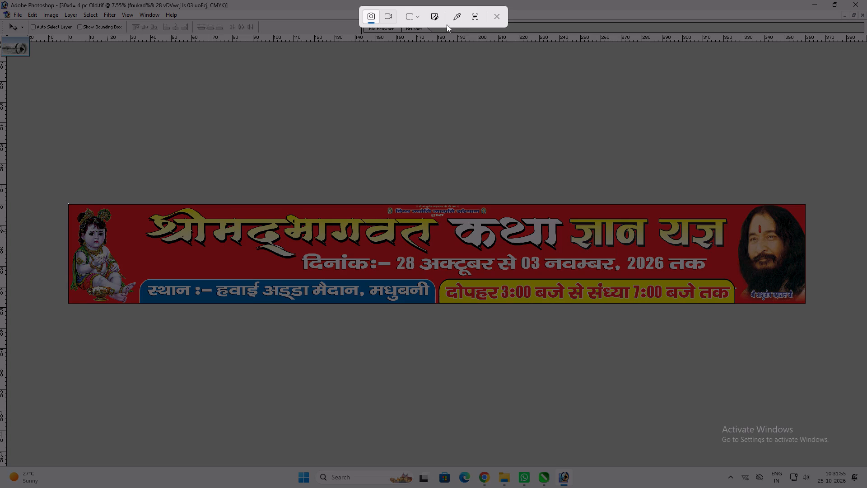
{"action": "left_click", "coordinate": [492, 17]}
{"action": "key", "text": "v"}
Save the reworked 30x4 banner file.
{"action": "key", "text": "ctrl+s"}
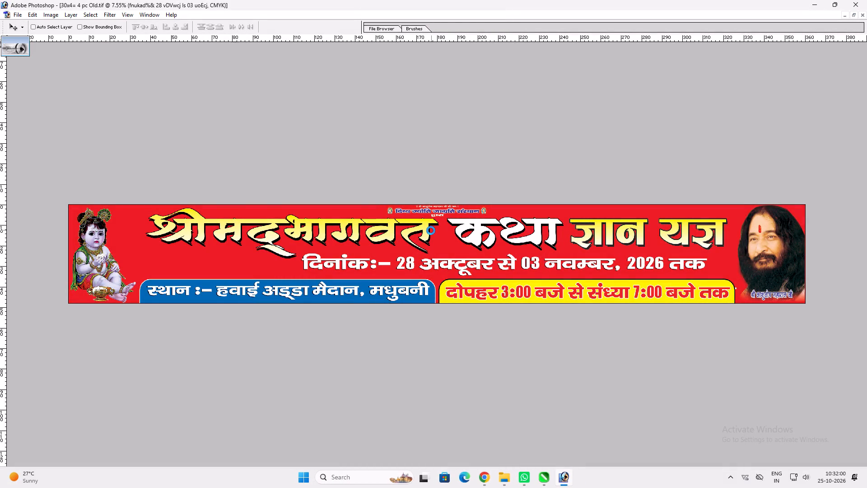
Select both Shree Mat Katha 15x4 TIFF files, "2 pc" and "2 pc dsrf", for opening.
{"action": "key", "text": "ctrl+o"}
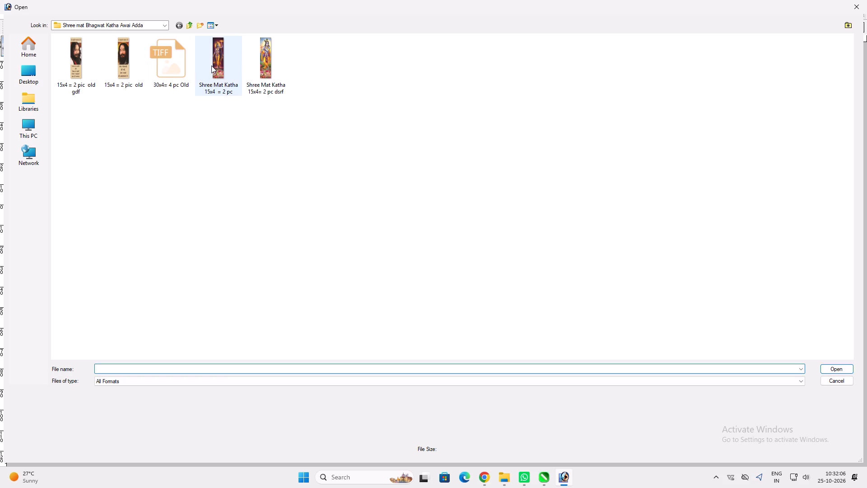
{"action": "left_click", "coordinate": [211, 66]}
{"action": "left_click", "coordinate": [276, 73], "text": "ctrl"}
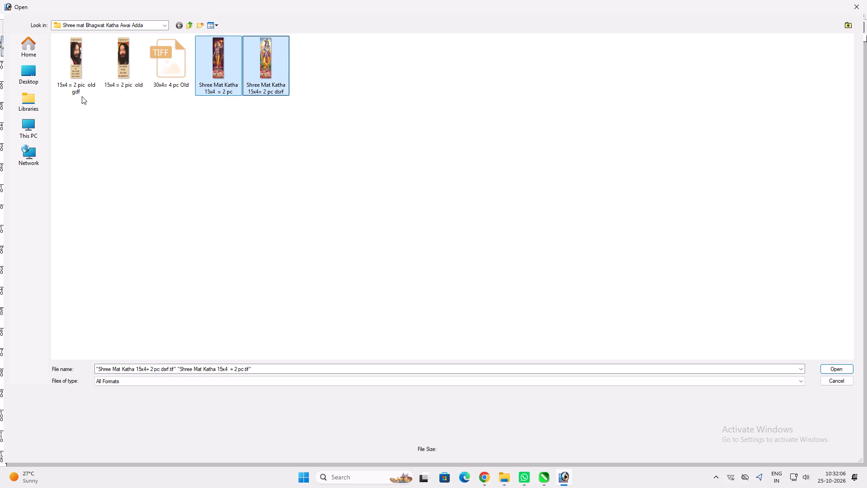
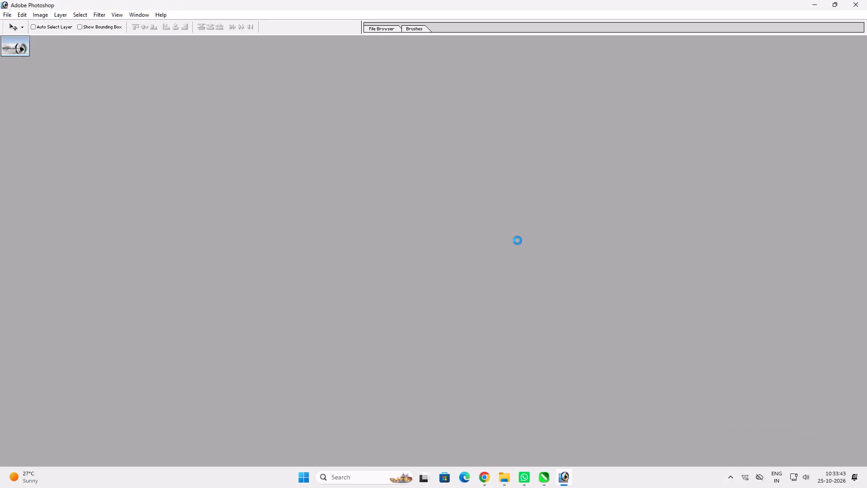
Open the "30x4= 4 pc Old" banner file and fit it to the maximized window.
{"action": "double_click", "coordinate": [515, 239]}
{"action": "left_click", "coordinate": [170, 83]}
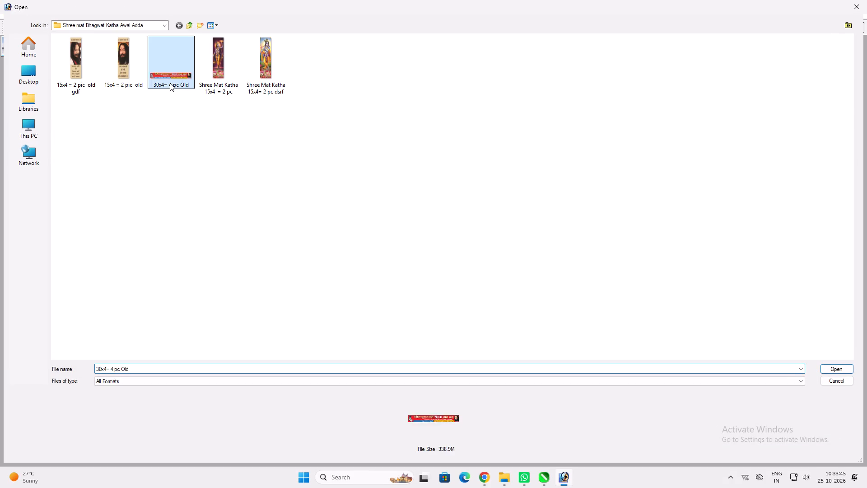
{"action": "key", "text": "Return"}
{"action": "key", "text": "space"}
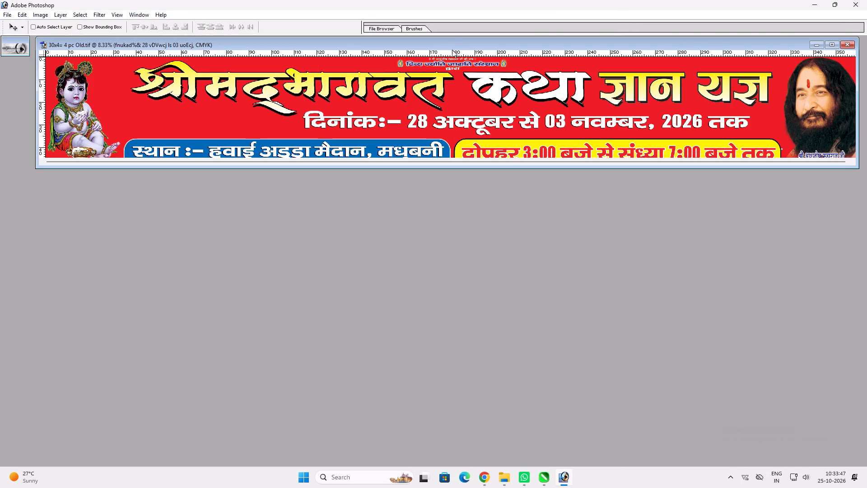
{"action": "double_click", "coordinate": [453, 43]}
{"action": "key", "text": "ctrl+0"}
{"action": "key", "text": "v"}
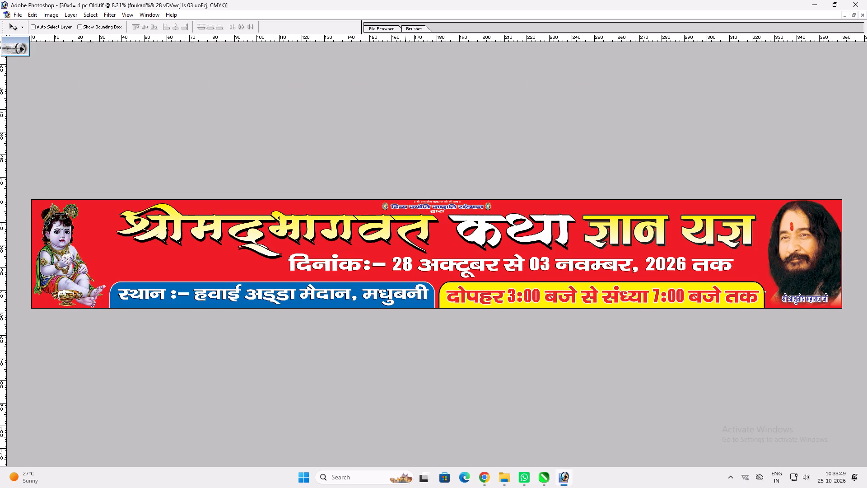
Select the child Krishna figure's area on its layer and reduce its height to about 78%, keeping the top edge fixed.
{"action": "left_click", "coordinate": [433, 263], "text": "ctrl"}
{"action": "left_click", "coordinate": [64, 279], "text": "ctrl"}
{"action": "key", "text": "m"}
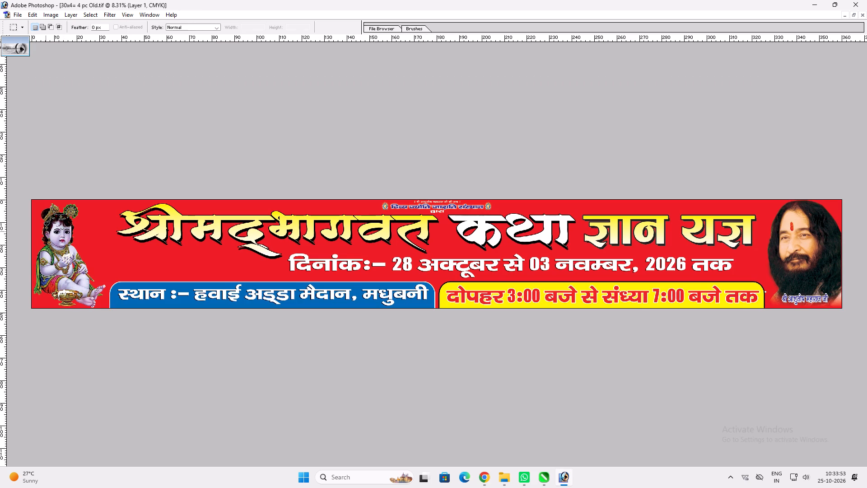
{"action": "left_click_drag", "start_coordinate": [30, 199], "coordinate": [107, 315]}
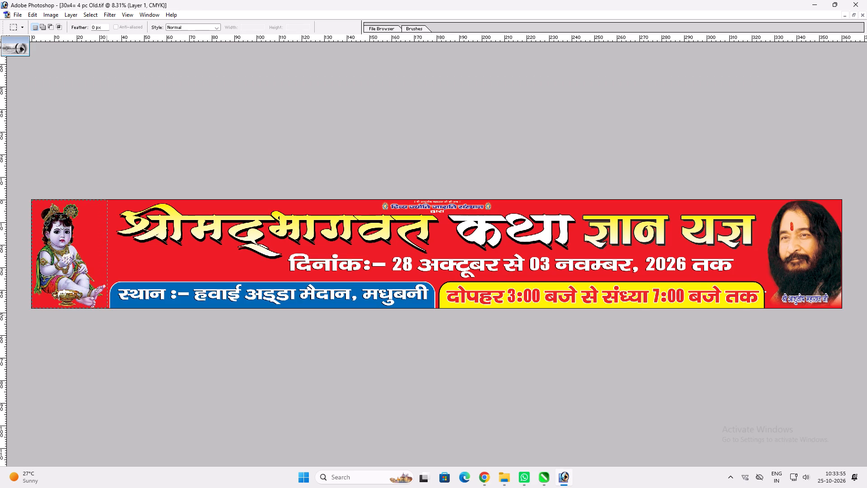
{"action": "left_click_drag", "start_coordinate": [107, 315], "coordinate": [107, 315]}
{"action": "key", "text": "ctrl+t"}
{"action": "left_click_drag", "start_coordinate": [86, 305], "coordinate": [88, 295], "text": "shift"}
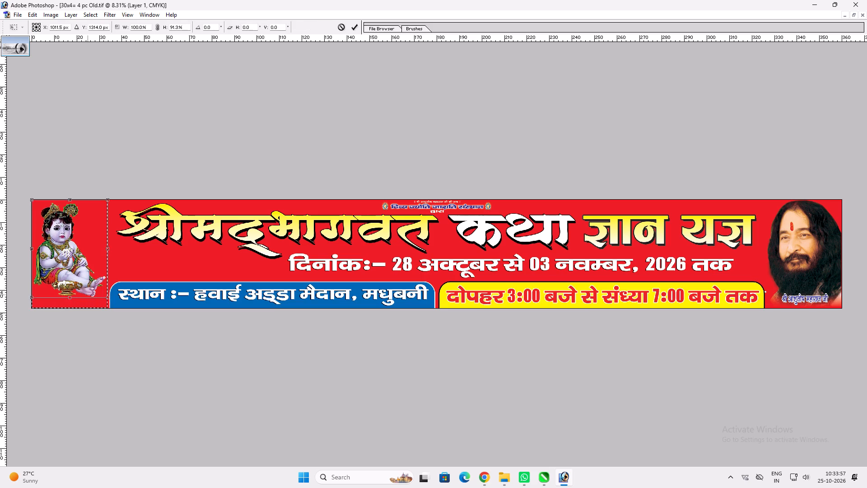
{"action": "left_click_drag", "start_coordinate": [88, 295], "coordinate": [96, 285], "text": "shift"}
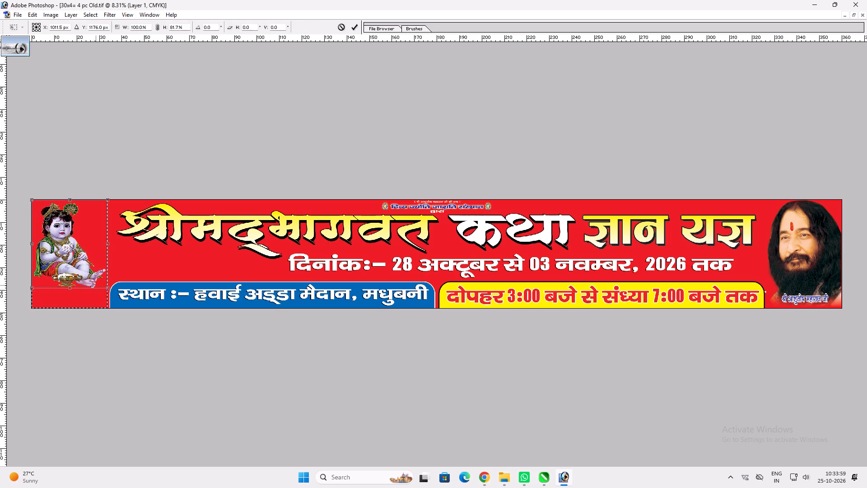
{"action": "left_click_drag", "start_coordinate": [96, 285], "coordinate": [104, 281], "text": "shift"}
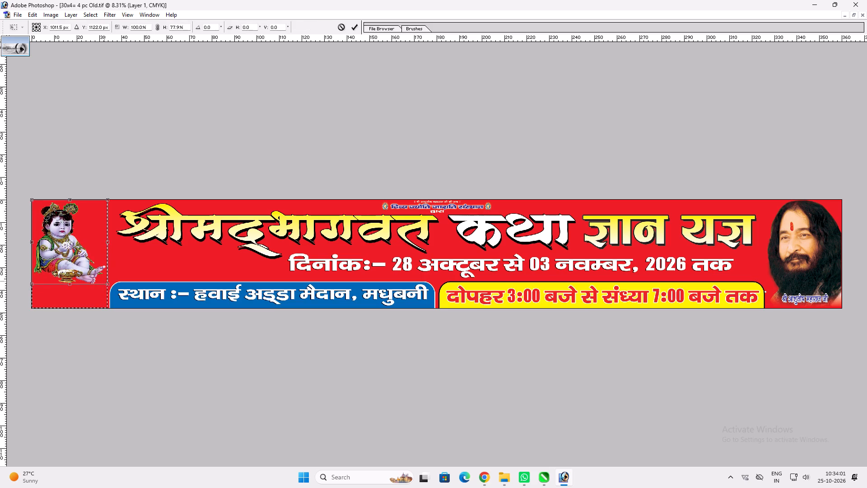
{"action": "left_click_drag", "start_coordinate": [104, 281], "coordinate": [104, 281], "text": "shift"}
{"action": "key", "text": "Return"}
{"action": "key", "text": "ctrl+d"}
{"action": "key", "text": "v"}
{"action": "key", "text": "v"}
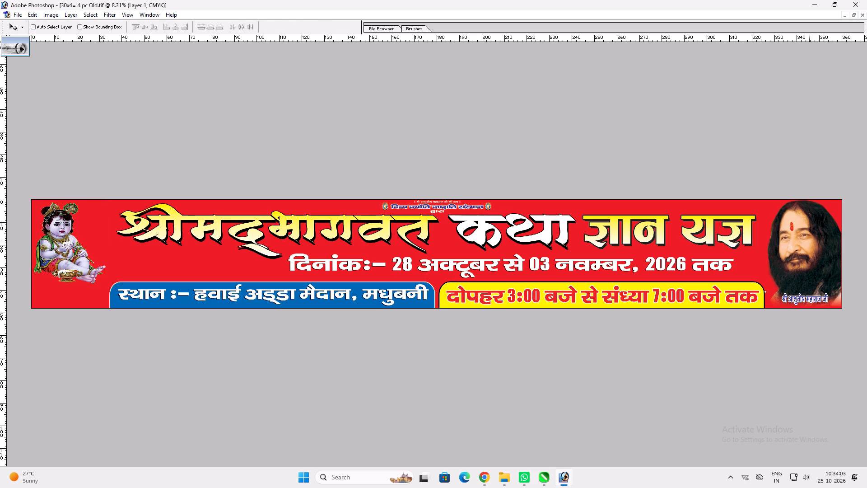
Select the guru's portrait area and reduce its height to about 79%, keeping the top edge fixed.
{"action": "key", "text": "m"}
{"action": "left_click_drag", "start_coordinate": [766, 200], "coordinate": [768, 201]}
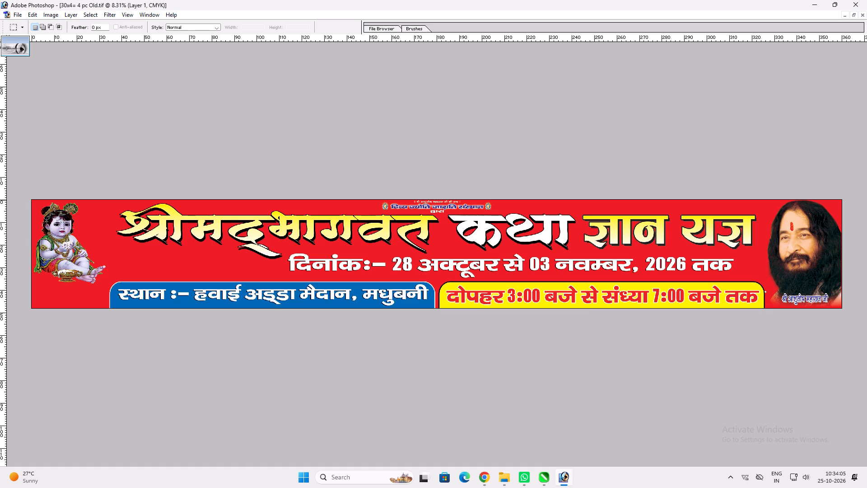
{"action": "left_click_drag", "start_coordinate": [768, 201], "coordinate": [860, 317]}
{"action": "key", "text": "ctrl+t"}
{"action": "left_click_drag", "start_coordinate": [816, 307], "coordinate": [815, 306], "text": "shift"}
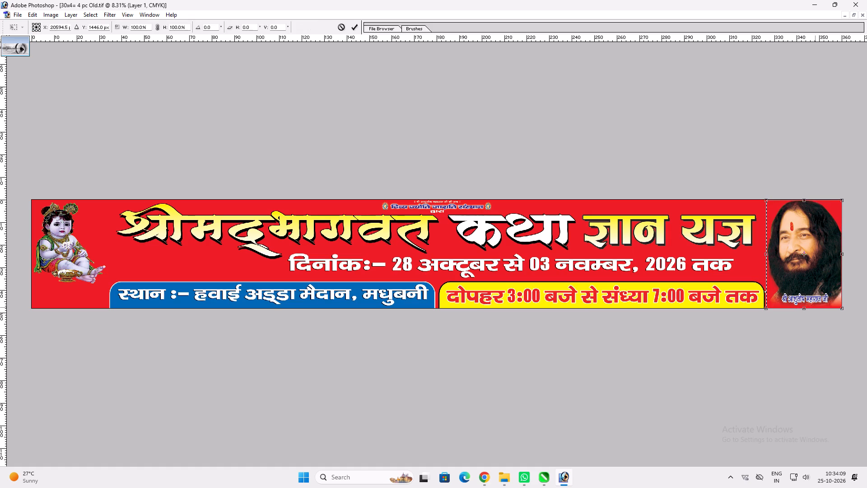
{"action": "left_click_drag", "start_coordinate": [815, 306], "coordinate": [814, 284], "text": "shift"}
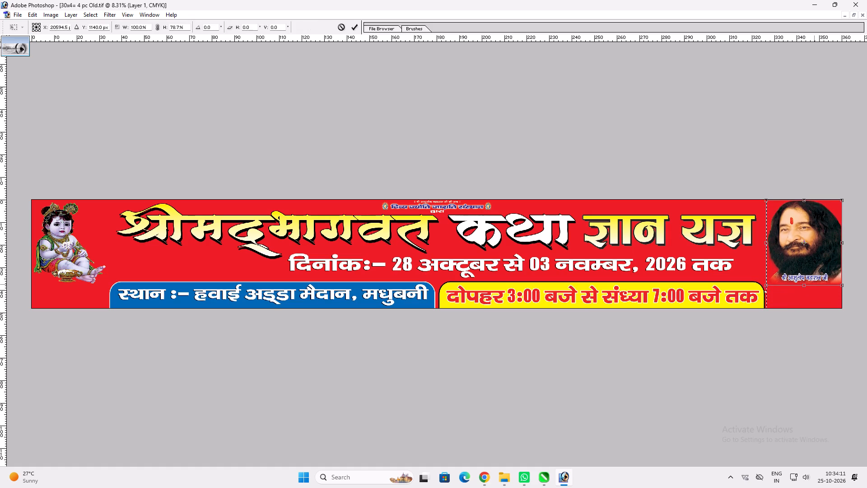
{"action": "left_click_drag", "start_coordinate": [814, 284], "coordinate": [815, 284], "text": "shift"}
{"action": "key", "text": "Return"}
{"action": "key", "text": "ctrl+d"}
{"action": "key", "text": "v"}
{"action": "key", "text": "v"}
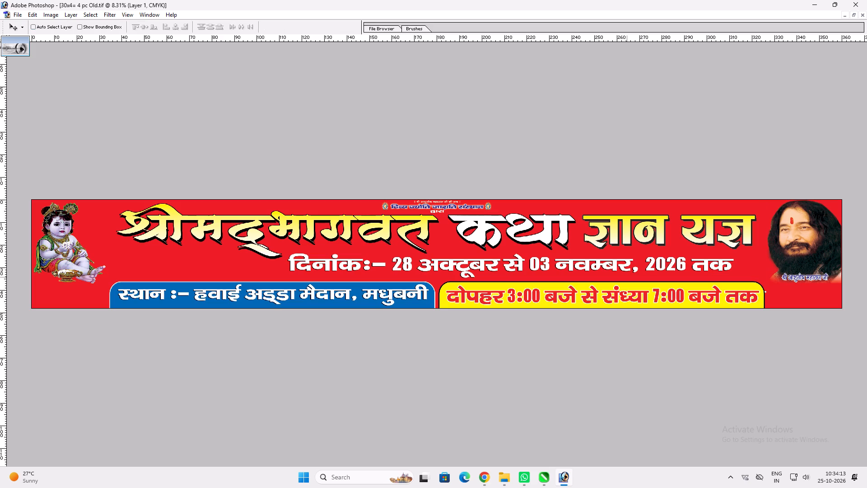
Move the blue and yellow boxes together to the banner's left edge and scale them proportionally to about 85%.
{"action": "key", "text": "v"}
{"action": "left_click", "coordinate": [429, 299], "text": "ctrl"}
{"action": "left_click_drag", "start_coordinate": [432, 297], "coordinate": [355, 296], "text": "shift"}
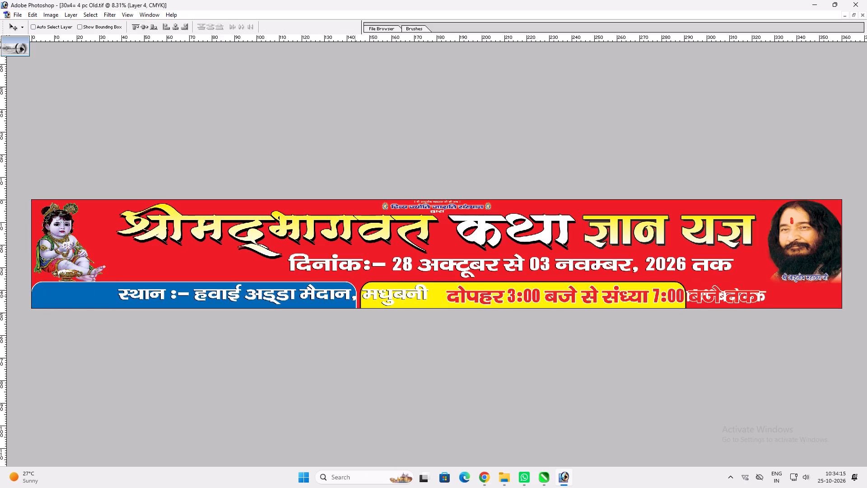
{"action": "left_click_drag", "start_coordinate": [355, 296], "coordinate": [354, 296], "text": "shift"}
{"action": "key", "text": "ctrl+t"}
{"action": "left_click_drag", "start_coordinate": [684, 282], "coordinate": [586, 274], "text": "shift"}
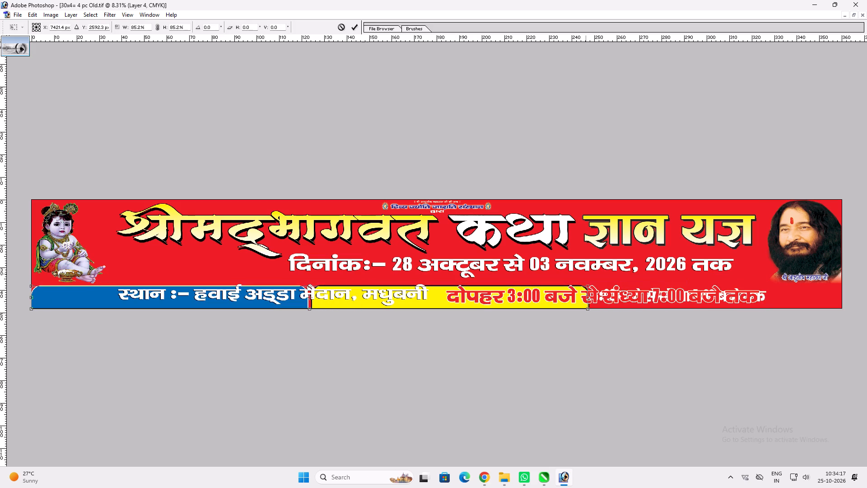
{"action": "left_click_drag", "start_coordinate": [586, 274], "coordinate": [584, 274], "text": "shift"}
{"action": "key", "text": "shift+Return"}
{"action": "key", "text": "v"}
Stretch the blue and yellow boxes upward to about 112% height and align them with the banner's left edge.
{"action": "left_click_drag", "start_coordinate": [520, 302], "coordinate": [527, 300], "text": "shift"}
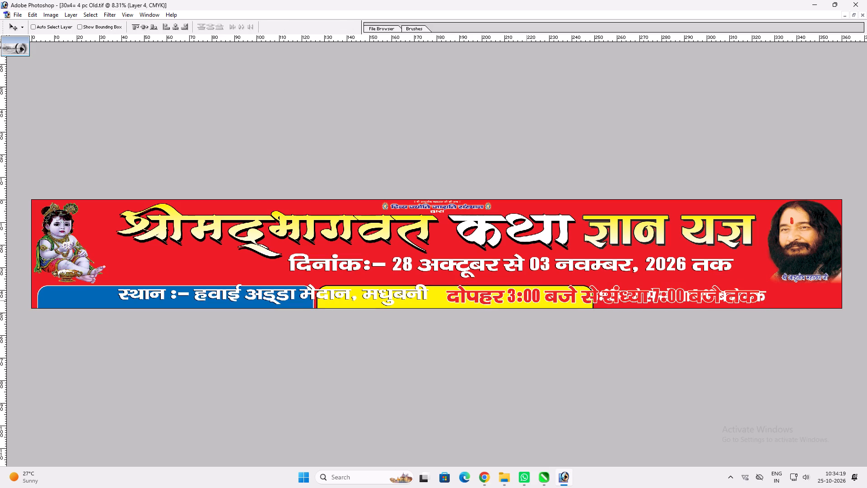
{"action": "left_click_drag", "start_coordinate": [527, 300], "coordinate": [526, 300], "text": "shift"}
{"action": "key", "text": "ctrl+t"}
{"action": "left_click_drag", "start_coordinate": [502, 286], "coordinate": [507, 283], "text": "shift"}
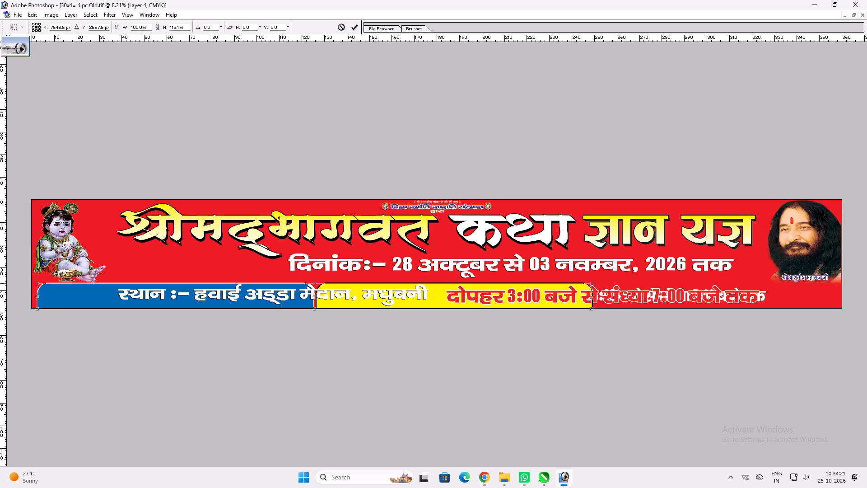
{"action": "left_click_drag", "start_coordinate": [507, 283], "coordinate": [506, 283], "text": "shift"}
{"action": "key", "text": "shift+Return"}
{"action": "type", "text": "vv"}
{"action": "left_click_drag", "start_coordinate": [525, 290], "coordinate": [521, 291], "text": "shift"}
{"action": "key", "text": "v"}
Duplicate the yellow box and place the copy beside it at the banner's right end, leaving a narrow gap.
{"action": "right_click", "coordinate": [569, 306]}
{"action": "right_click", "coordinate": [577, 303]}
{"action": "left_click", "coordinate": [584, 306]}
{"action": "right_click", "coordinate": [578, 305], "text": "ctrl+shift"}
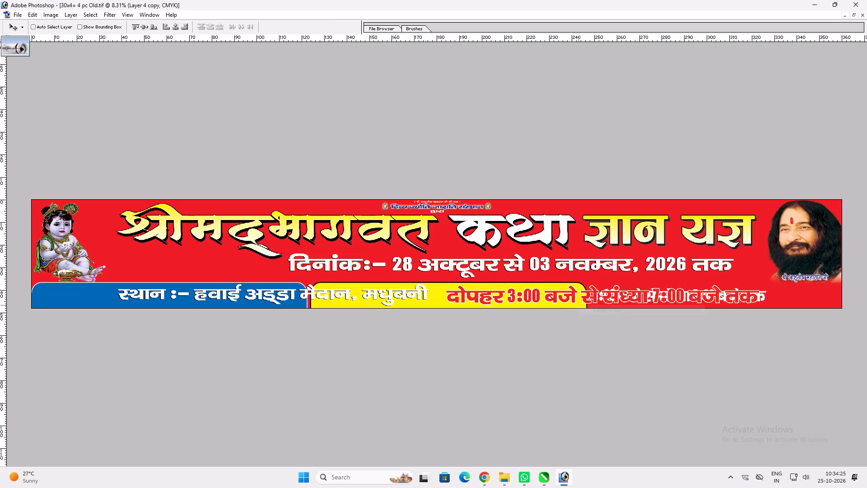
{"action": "left_click", "coordinate": [588, 308], "text": "ctrl+shift"}
{"action": "left_click_drag", "start_coordinate": [574, 303], "coordinate": [835, 293], "text": "alt+shift"}
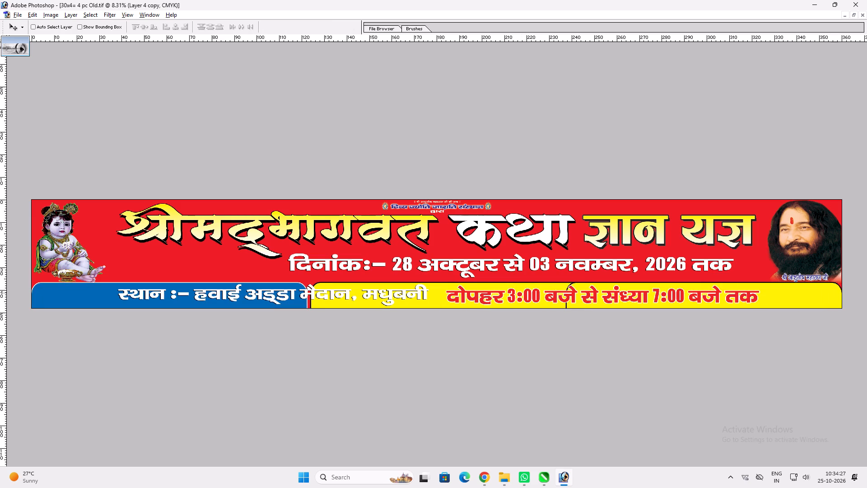
{"action": "left_click_drag", "start_coordinate": [835, 293], "coordinate": [853, 293], "text": "alt+shift"}
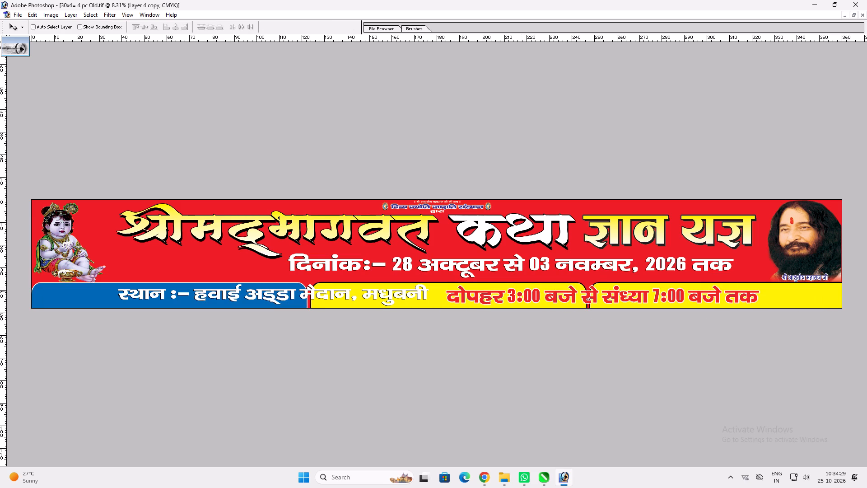
{"action": "key", "text": "Right"}
{"action": "key", "text": "v"}
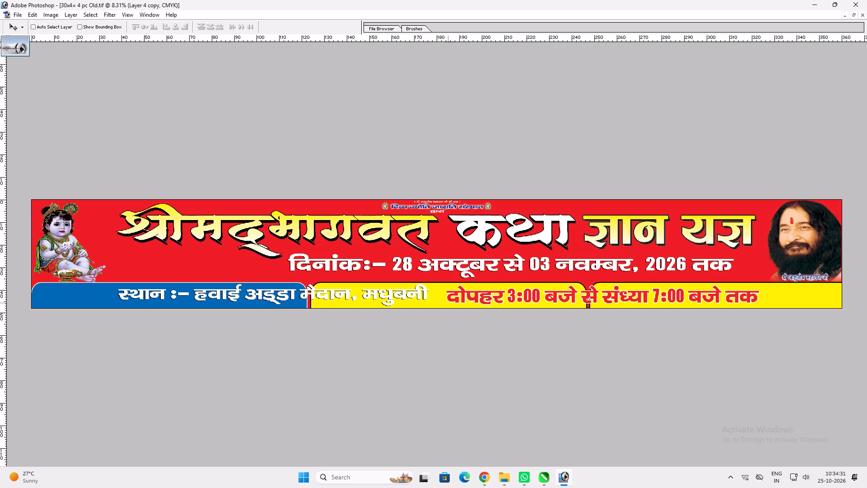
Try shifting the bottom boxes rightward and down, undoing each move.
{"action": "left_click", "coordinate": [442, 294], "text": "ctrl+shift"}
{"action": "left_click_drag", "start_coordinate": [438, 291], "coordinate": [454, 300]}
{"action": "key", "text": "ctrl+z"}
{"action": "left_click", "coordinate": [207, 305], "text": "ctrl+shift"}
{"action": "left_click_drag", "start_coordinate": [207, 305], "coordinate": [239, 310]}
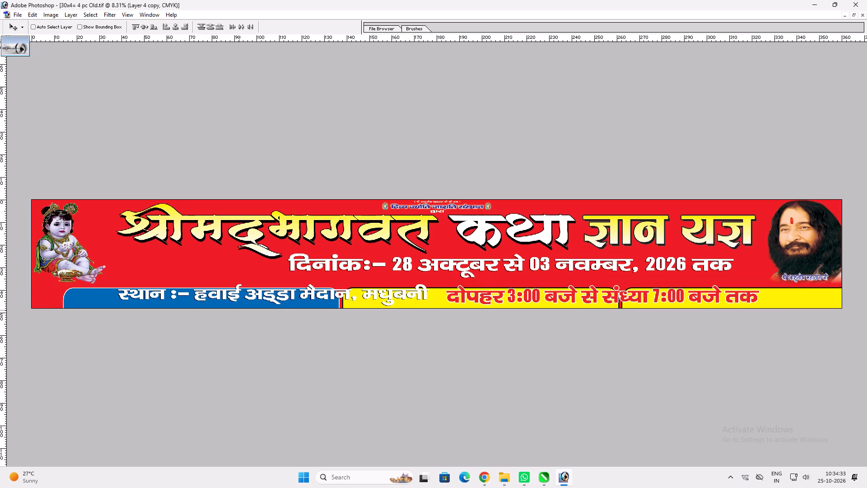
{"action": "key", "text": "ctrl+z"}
Narrow the row of three bottom boxes from both ends, leaving a small margin inside the banner's left and right edges.
{"action": "double_click", "coordinate": [241, 24]}
{"action": "key", "text": "ctrl+t"}
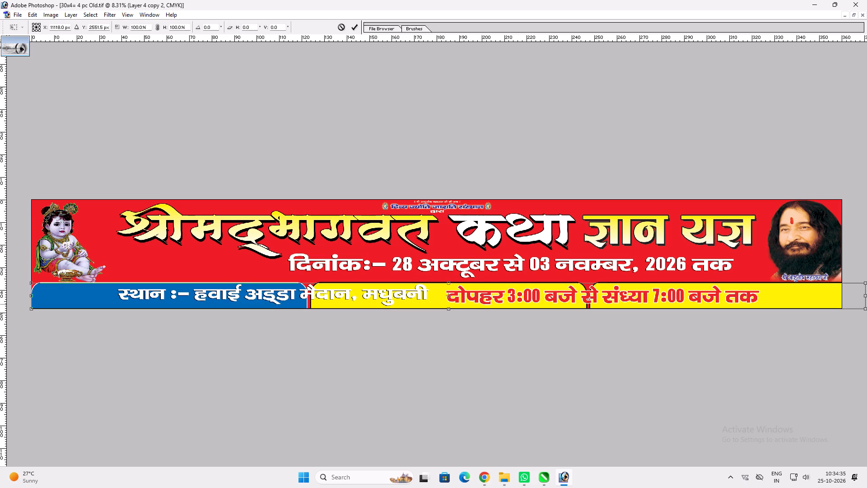
{"action": "left_click_drag", "start_coordinate": [864, 294], "coordinate": [839, 290], "text": "shift"}
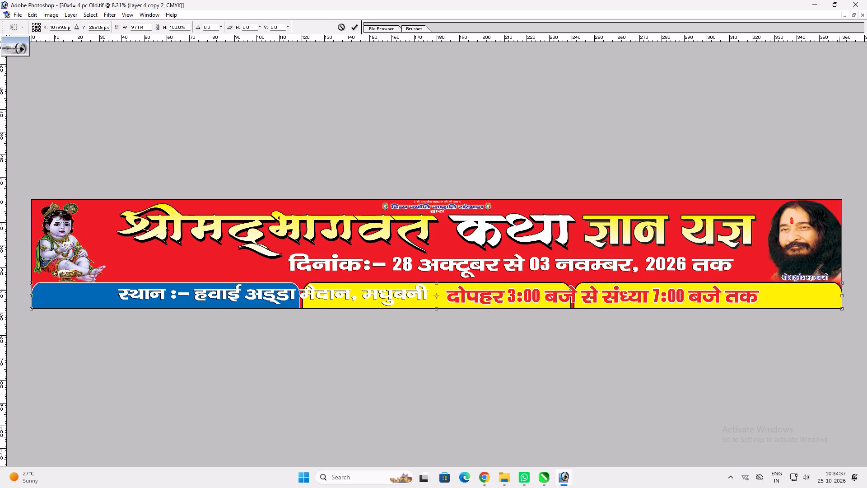
{"action": "left_click_drag", "start_coordinate": [839, 290], "coordinate": [837, 290], "text": "shift"}
{"action": "left_click_drag", "start_coordinate": [839, 291], "coordinate": [830, 289], "text": "shift"}
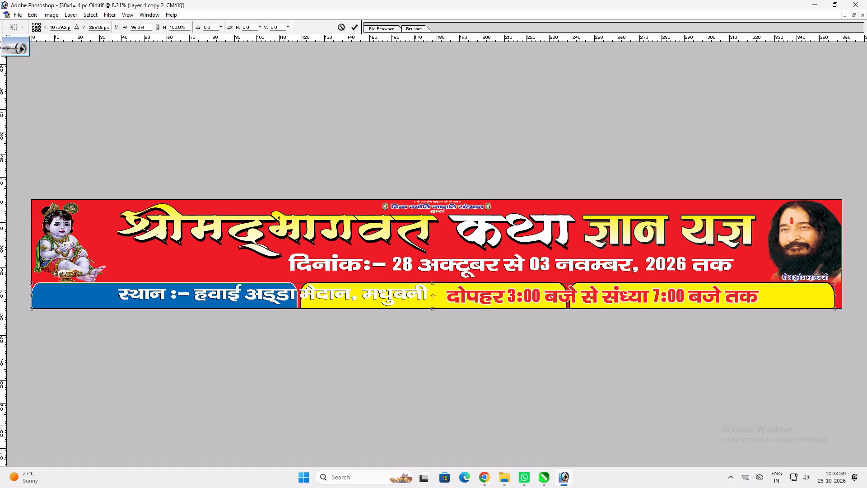
{"action": "left_click_drag", "start_coordinate": [32, 292], "coordinate": [39, 292]}
{"action": "key", "text": "Return"}
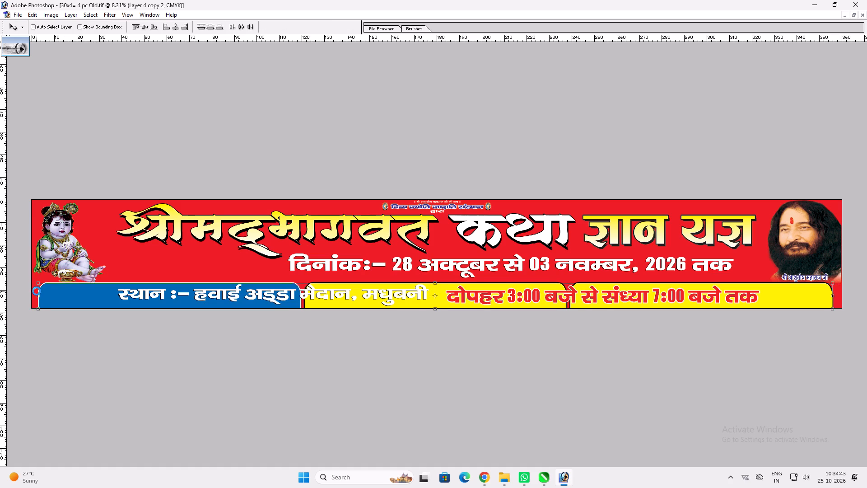
{"action": "key", "text": "v"}
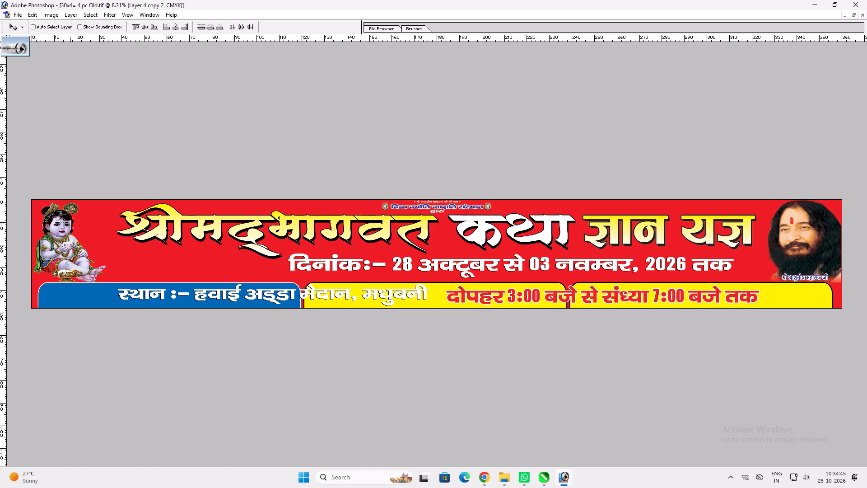
Move the venue line left into the blue box and scale it to about 75.5% width and 97.4% height.
{"action": "left_click", "coordinate": [292, 290], "text": "ctrl"}
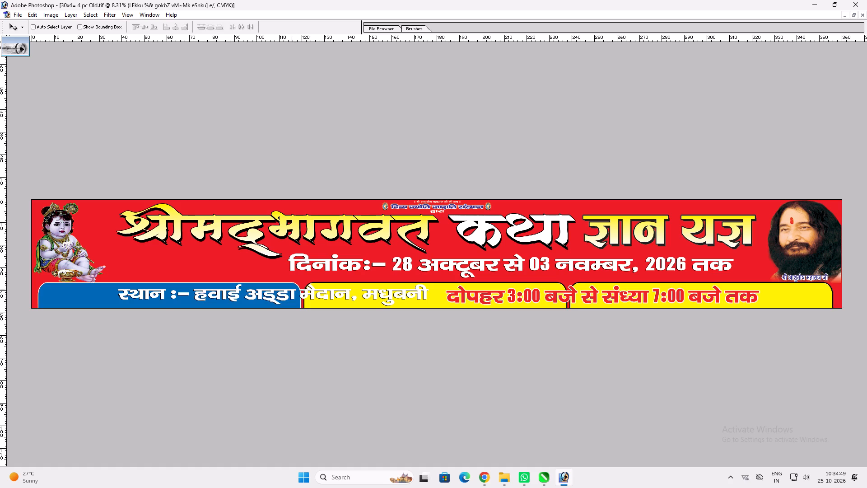
{"action": "left_click_drag", "start_coordinate": [290, 290], "coordinate": [223, 294]}
{"action": "key", "text": "ctrl+t"}
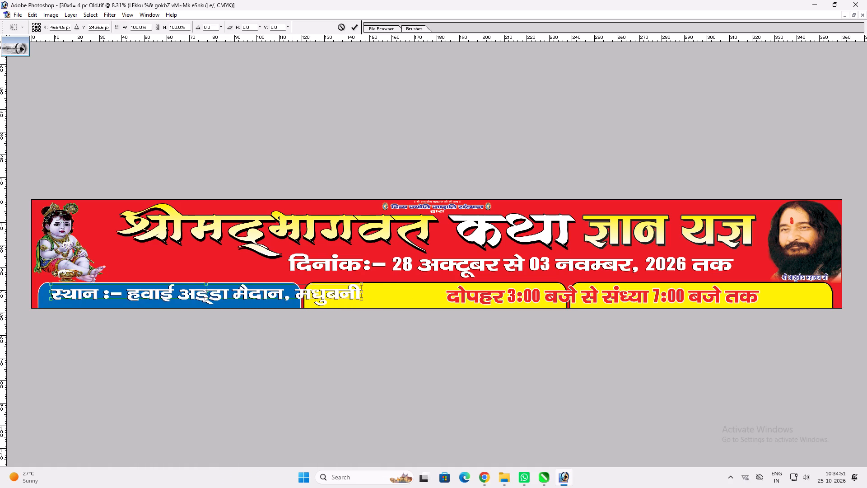
{"action": "left_click_drag", "start_coordinate": [357, 291], "coordinate": [288, 291], "text": "shift"}
{"action": "left_click", "coordinate": [286, 287], "text": "shift"}
{"action": "left_click_drag", "start_coordinate": [291, 286], "coordinate": [285, 287], "text": "shift"}
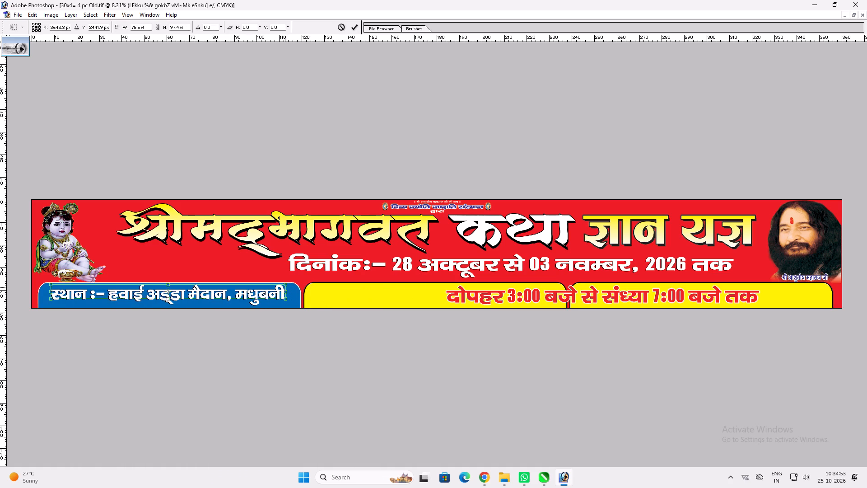
{"action": "key", "text": "Return"}
{"action": "key", "text": "v"}
Nudge the venue line slightly left and widen it a little from its right end to fill the blue box.
{"action": "left_click", "coordinate": [279, 289]}
{"action": "key", "text": "ctrl+t"}
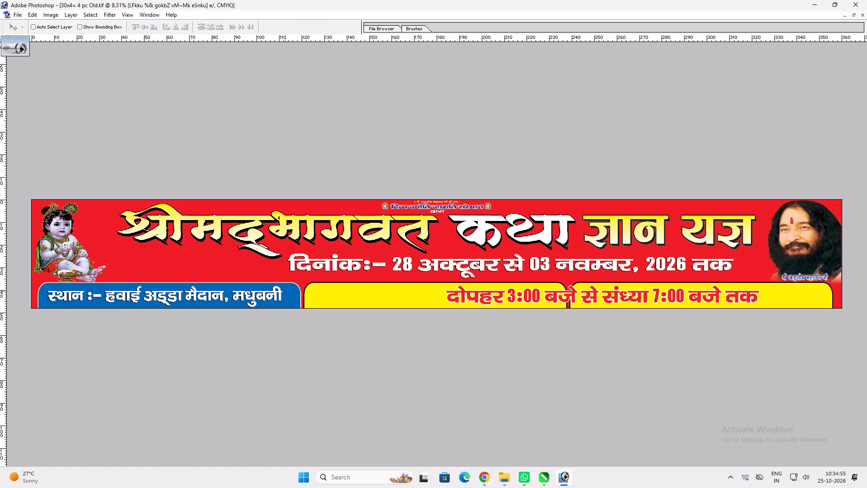
{"action": "left_click_drag", "start_coordinate": [283, 296], "coordinate": [288, 295], "text": "shift"}
{"action": "key", "text": "ctrl+Return"}
Stretch the three bottom boxes slightly upward, keeping their bottom edge on the banner's lower edge.
{"action": "left_click", "coordinate": [297, 297], "text": "ctrl"}
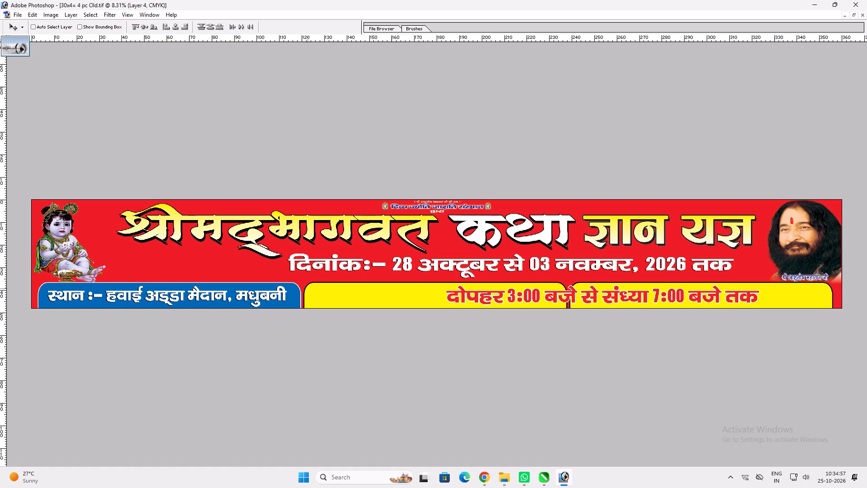
{"action": "key", "text": "ctrl+t"}
{"action": "left_click_drag", "start_coordinate": [310, 282], "coordinate": [316, 278], "text": "shift"}
{"action": "key", "text": "shift+Return"}
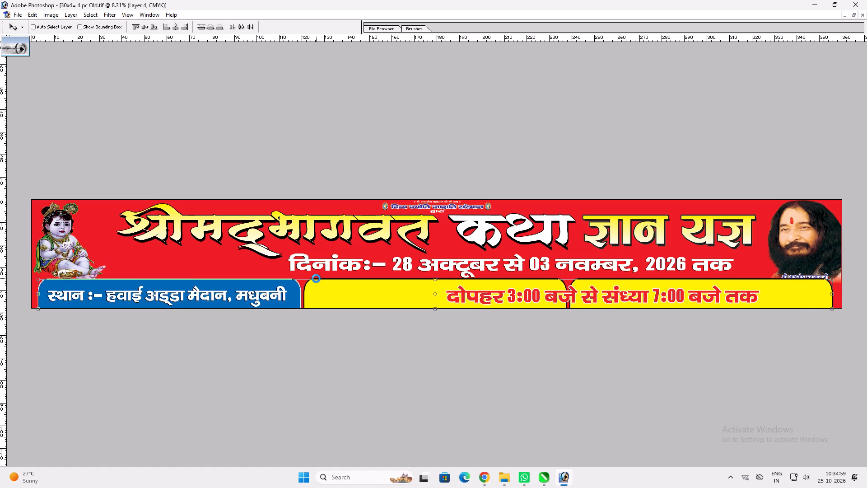
{"action": "key", "text": "v"}
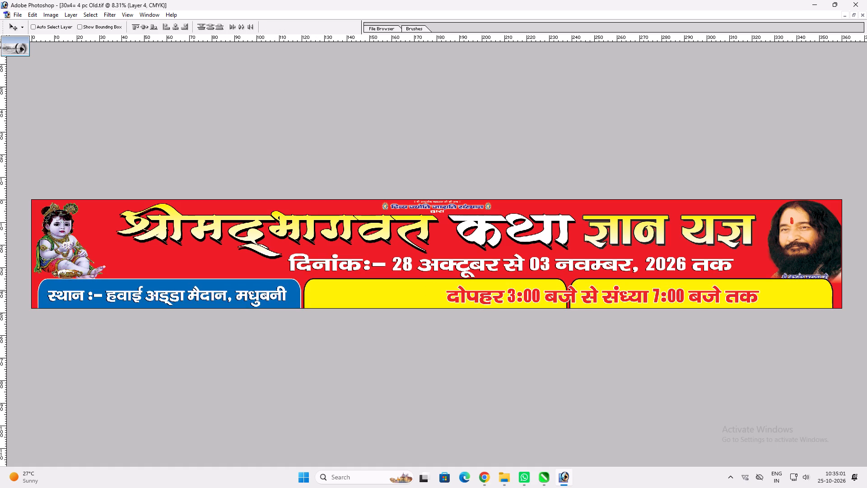
Delete the middle yellow box from the row of three bottom boxes.
{"action": "left_click", "coordinate": [422, 293], "text": "ctrl"}
{"action": "left_click", "coordinate": [427, 289], "text": "ctrl"}
{"action": "key", "text": "alt+l"}
{"action": "key", "text": "alt+l"}
{"action": "key", "text": "alt+l"}
Break the date line before "03 नवम्बर, 2026 तक", indent the second line with five spaces, and lower the text slightly.
{"action": "key", "text": "t"}
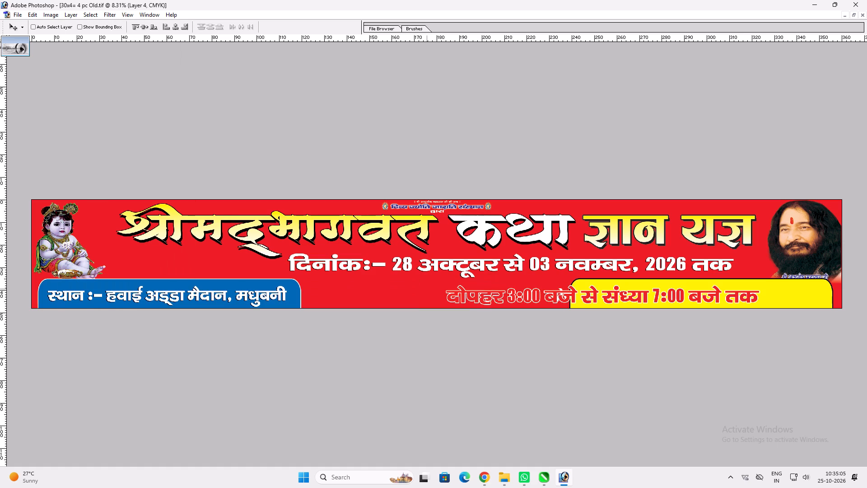
{"action": "left_click", "coordinate": [530, 254]}
{"action": "key", "text": "Return"}
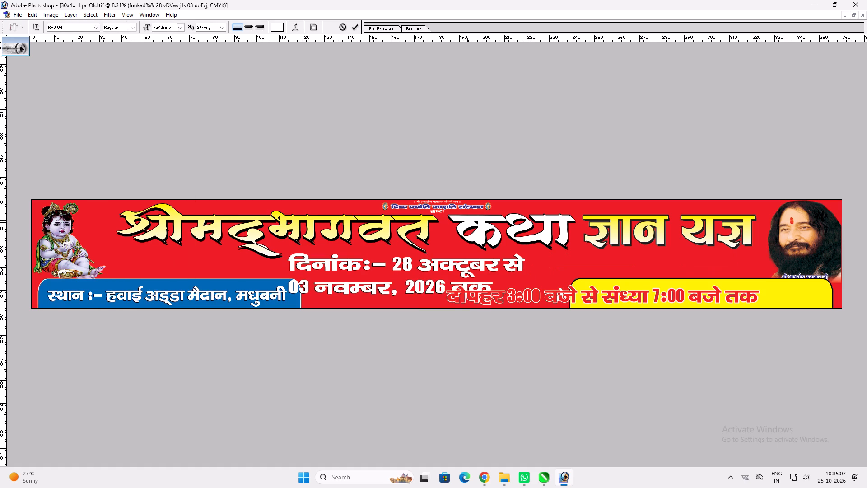
{"action": "key", "text": "space"}
{"action": "key", "text": "space"}
{"action": "key", "text": "space"}
{"action": "key", "text": "space"}
{"action": "key", "text": "space"}
{"action": "left_click_drag", "start_coordinate": [648, 236], "coordinate": [657, 246]}
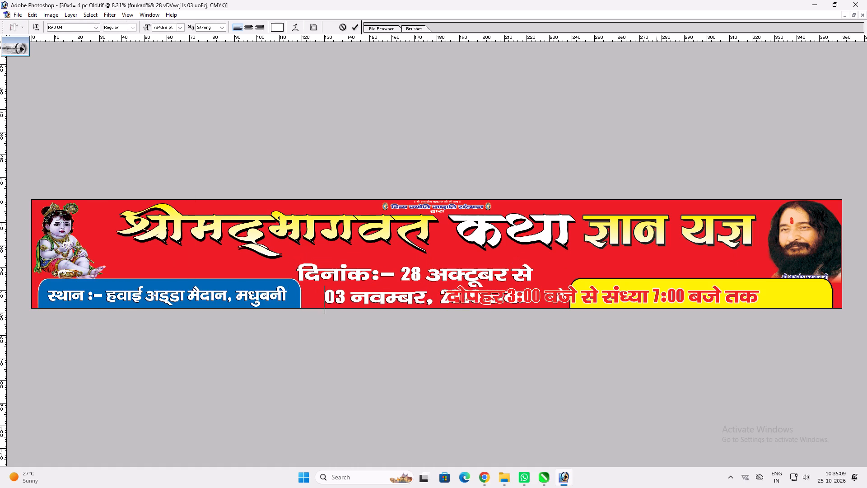
{"action": "left_click_drag", "start_coordinate": [657, 246], "coordinate": [658, 246]}
{"action": "key", "text": "ctrl+Return"}
Reduce the two-line date text's height to a 650.5 pt size and place it between the blue and yellow boxes.
{"action": "key", "text": "ctrl+t"}
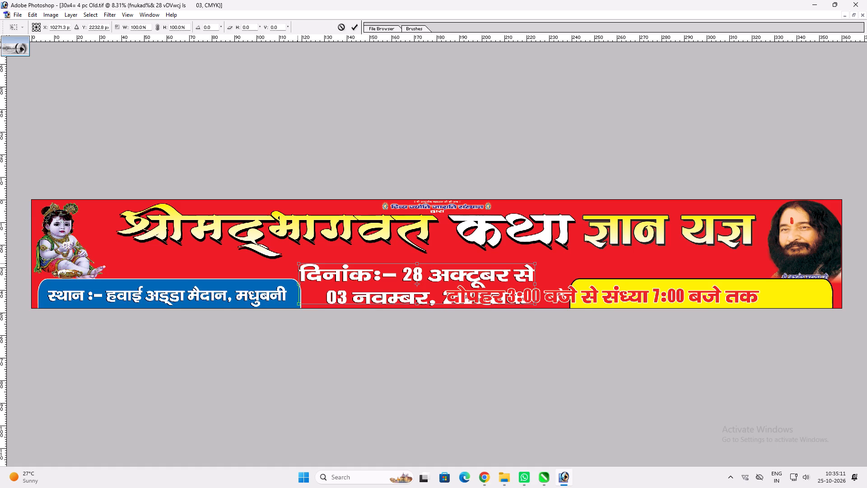
{"action": "left_click_drag", "start_coordinate": [298, 263], "coordinate": [322, 269], "text": "shift"}
{"action": "left_click_drag", "start_coordinate": [536, 285], "coordinate": [561, 285], "text": "shift"}
{"action": "key", "text": "shift+Return"}
{"action": "key", "text": "v"}
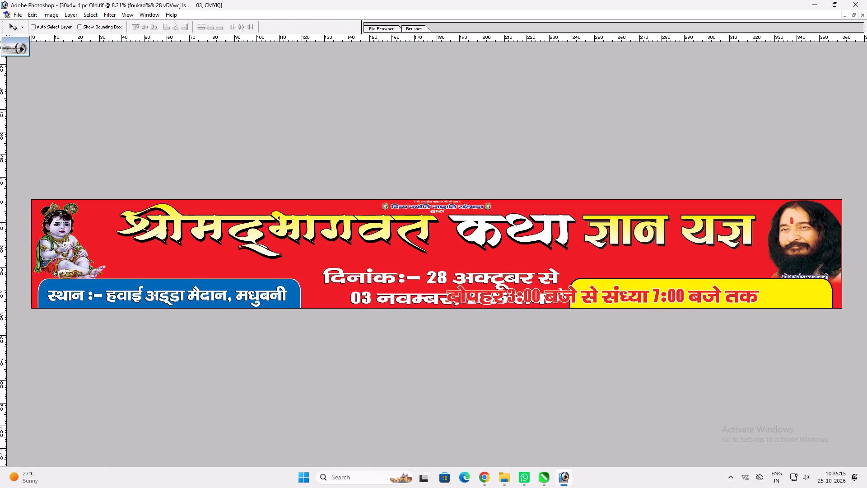
{"action": "left_click_drag", "start_coordinate": [539, 290], "coordinate": [524, 288], "text": "shift"}
Remove the second date line's leading spaces, centre-align both lines, and reposition the text between the blue and yellow boxes.
{"action": "key", "text": "t"}
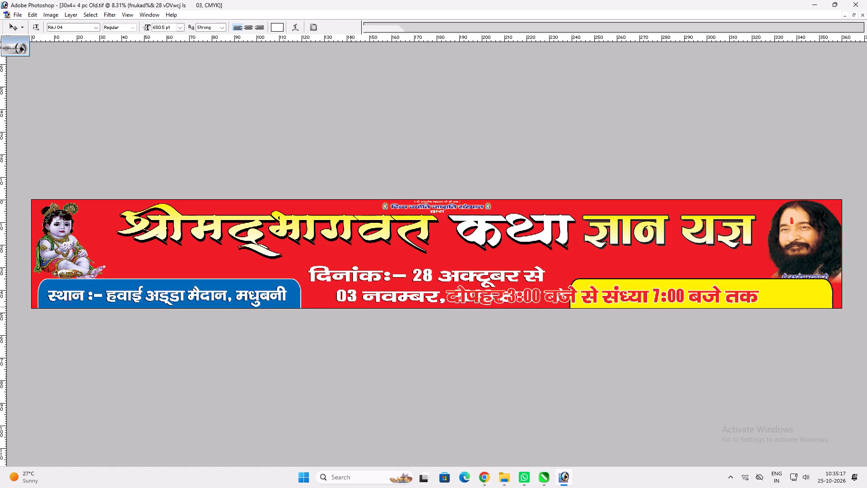
{"action": "left_click_drag", "start_coordinate": [339, 306], "coordinate": [277, 301]}
{"action": "key", "text": "BackSpace"}
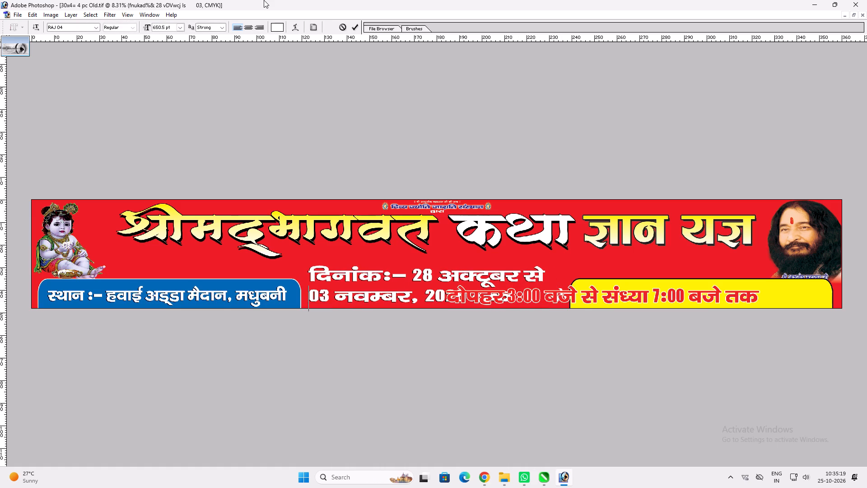
{"action": "left_click", "coordinate": [247, 32]}
{"action": "left_click", "coordinate": [245, 29]}
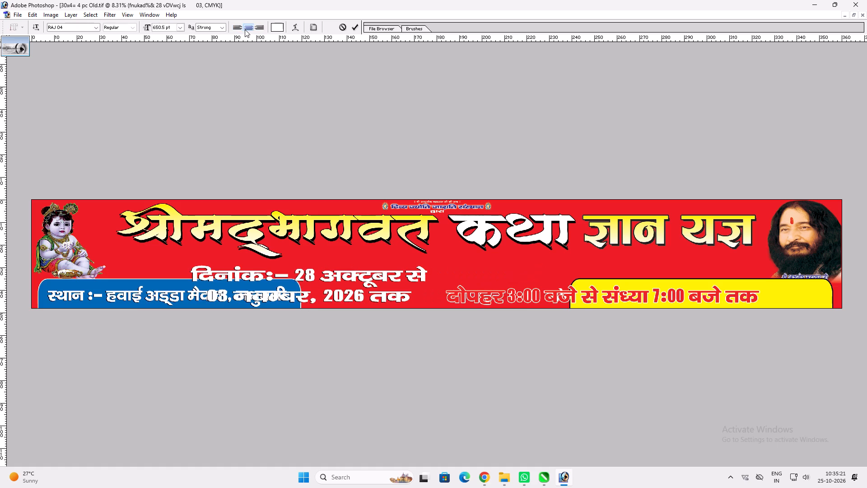
{"action": "left_click_drag", "start_coordinate": [552, 241], "coordinate": [668, 240]}
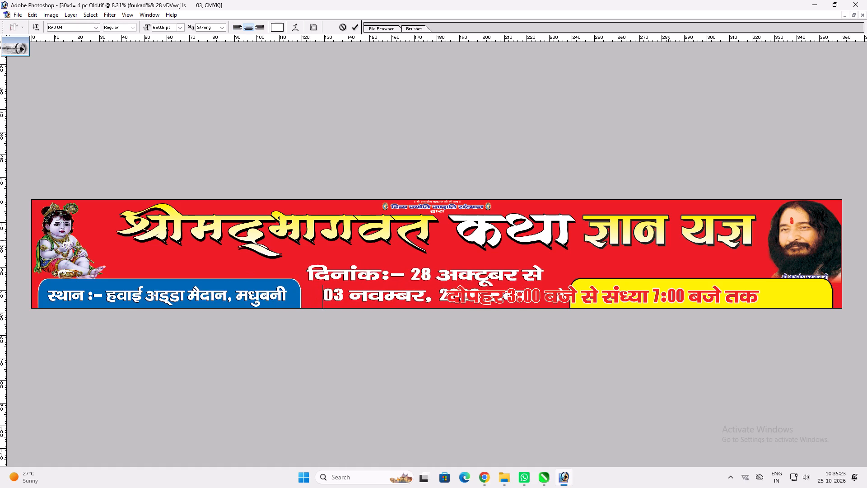
{"action": "left_click_drag", "start_coordinate": [668, 240], "coordinate": [668, 244]}
{"action": "key", "text": "Return"}
Widen the date text slightly from its right end to fill the gap between the two boxes.
{"action": "key", "text": "ctrl+t"}
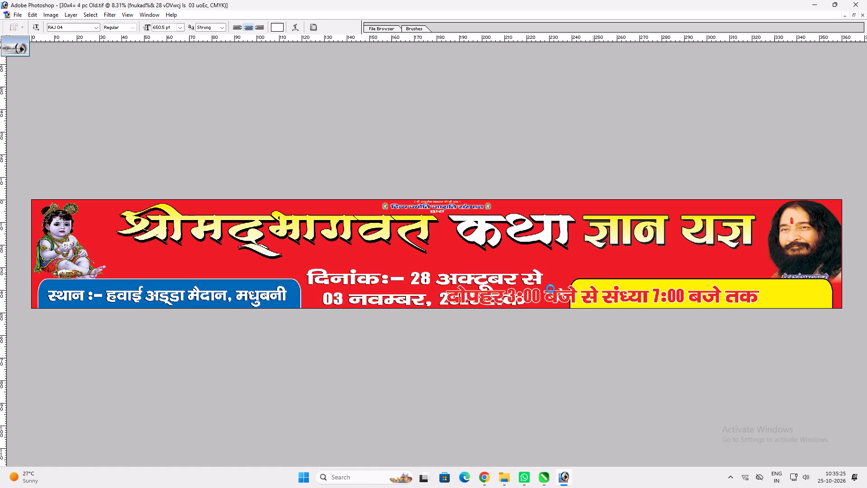
{"action": "left_click_drag", "start_coordinate": [544, 288], "coordinate": [559, 284], "text": "shift"}
{"action": "key", "text": "shift+Return"}
{"action": "key", "text": "v"}
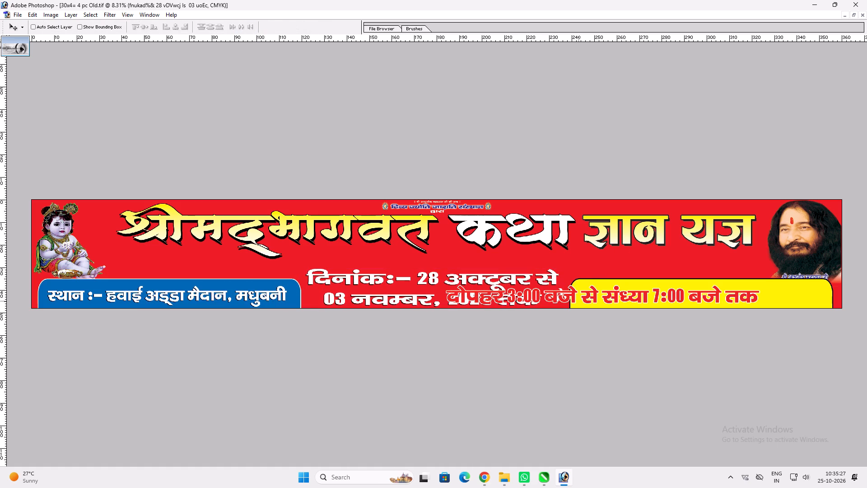
Move and resize the "दोपहर 3:00 बजे से संध्या 7:00 बजे तक" line horizontally to fit inside the yellow box.
{"action": "left_click", "coordinate": [574, 299], "text": "ctrl"}
{"action": "key", "text": "ctrl+t"}
{"action": "left_click_drag", "start_coordinate": [448, 296], "coordinate": [533, 288], "text": "shift"}
{"action": "key", "text": "shift+Return"}
{"action": "key", "text": "v"}
{"action": "left_click_drag", "start_coordinate": [580, 290], "coordinate": [626, 286], "text": "shift"}
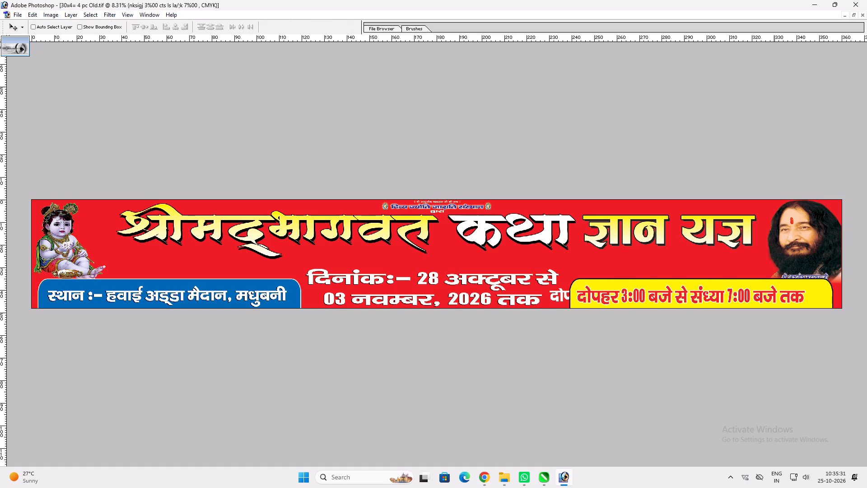
{"action": "key", "text": "ctrl+t"}
{"action": "left_click_drag", "start_coordinate": [806, 295], "coordinate": [825, 293], "text": "shift"}
{"action": "key", "text": "shift+Return"}
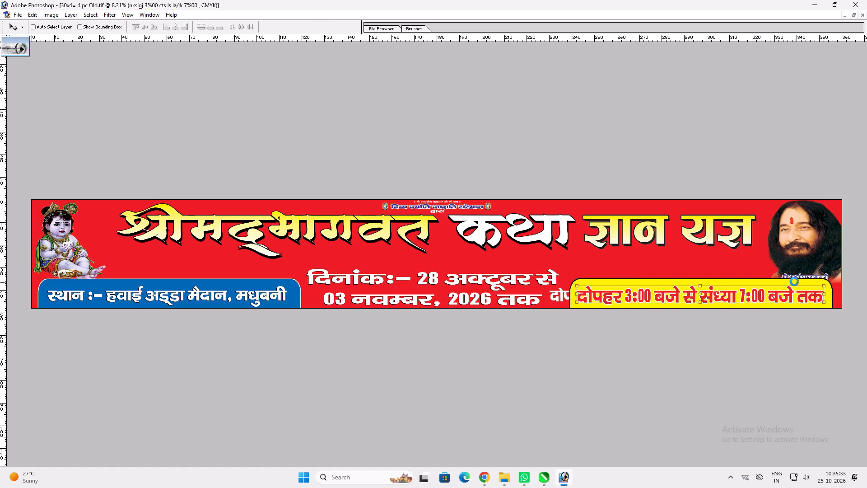
{"action": "key", "text": "v"}
Lower the top edge of the blue and yellow boxes to about 87.6% height, keeping their bottom edge in place.
{"action": "left_click", "coordinate": [795, 282], "text": "ctrl"}
{"action": "key", "text": "ctrl+t"}
{"action": "left_click", "coordinate": [770, 280], "text": "shift"}
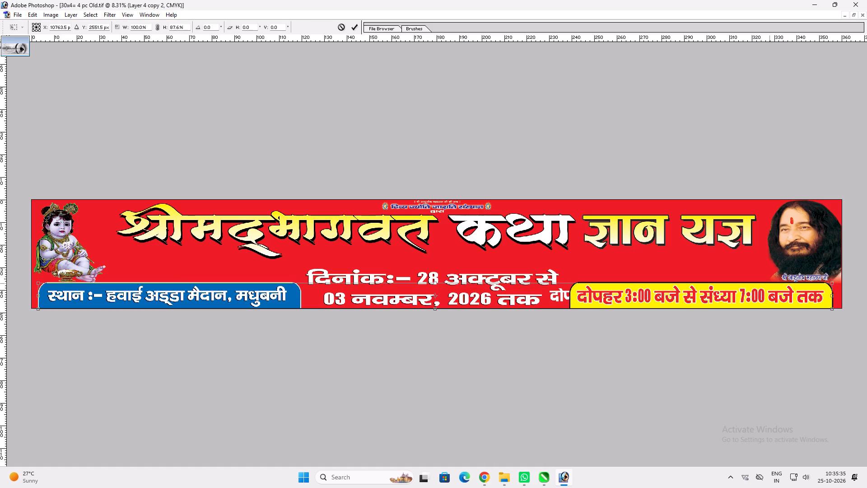
{"action": "key", "text": "Return"}
{"action": "key", "text": "v"}
{"action": "key", "text": "v"}
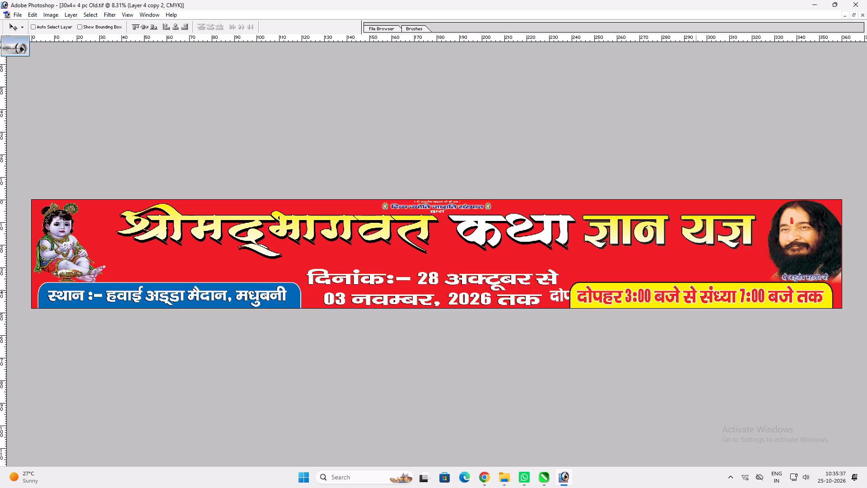
Nudge the timing line slightly right to centre it within the yellow box.
{"action": "double_click", "coordinate": [693, 292], "text": "ctrl"}
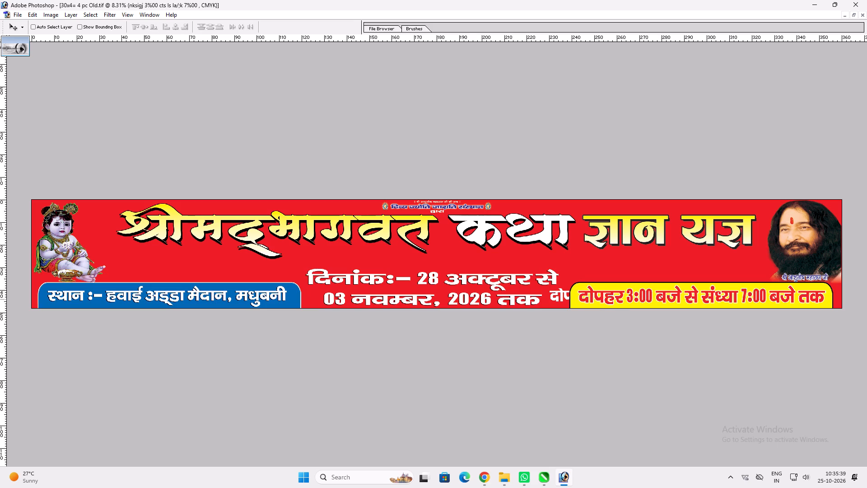
Narrow the two-line date text slightly from its right end to leave space before the yellow box.
{"action": "left_click", "coordinate": [554, 281], "text": "ctrl"}
{"action": "key", "text": "ctrl+t"}
{"action": "left_click_drag", "start_coordinate": [559, 291], "coordinate": [557, 292], "text": "shift"}
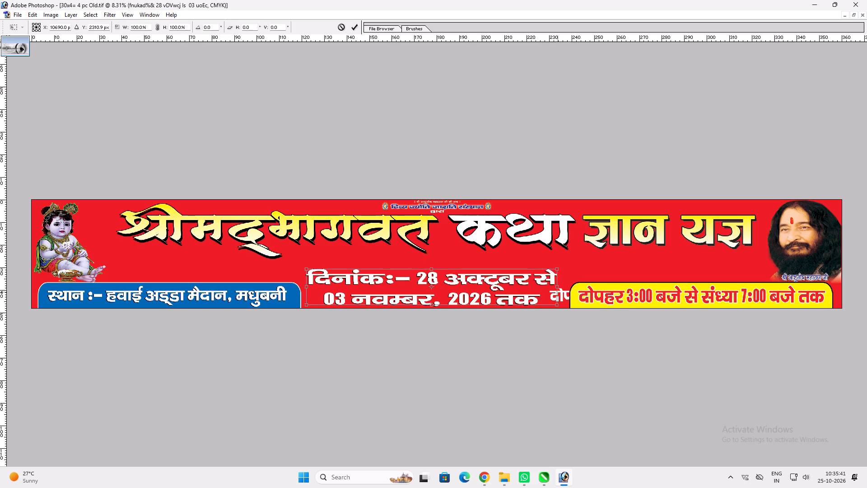
{"action": "left_click_drag", "start_coordinate": [557, 292], "coordinate": [553, 293], "text": "shift"}
{"action": "key", "text": "shift+Return"}
{"action": "key", "text": "v"}
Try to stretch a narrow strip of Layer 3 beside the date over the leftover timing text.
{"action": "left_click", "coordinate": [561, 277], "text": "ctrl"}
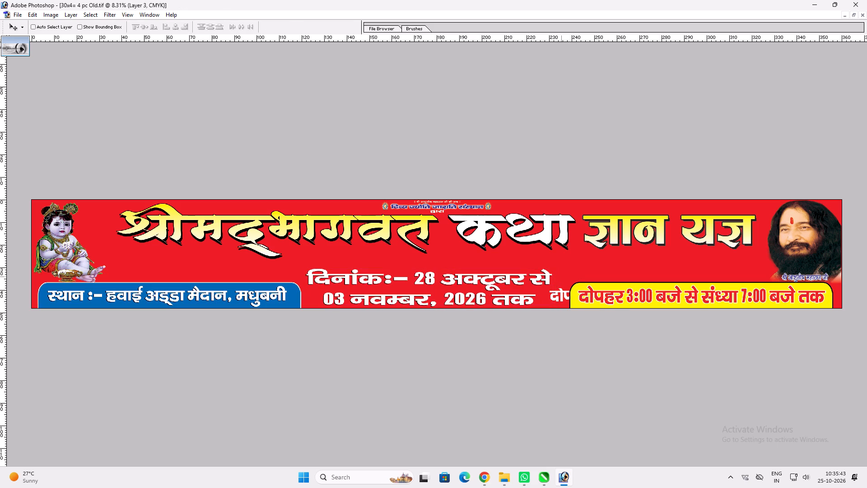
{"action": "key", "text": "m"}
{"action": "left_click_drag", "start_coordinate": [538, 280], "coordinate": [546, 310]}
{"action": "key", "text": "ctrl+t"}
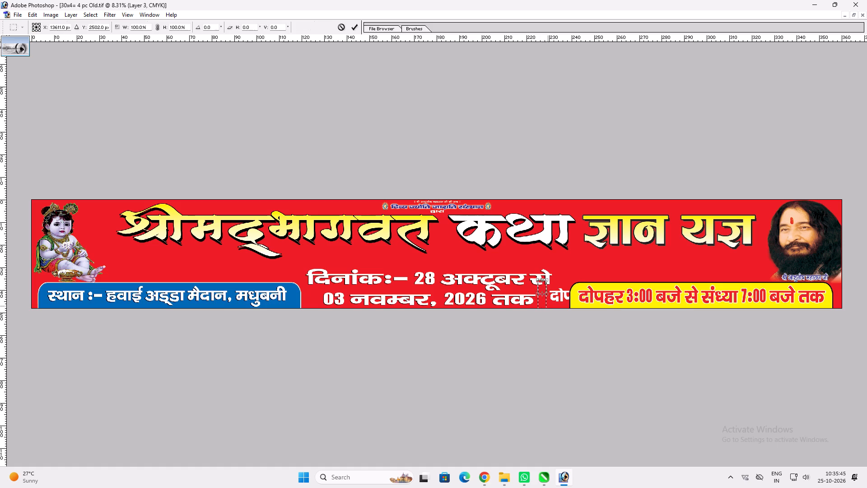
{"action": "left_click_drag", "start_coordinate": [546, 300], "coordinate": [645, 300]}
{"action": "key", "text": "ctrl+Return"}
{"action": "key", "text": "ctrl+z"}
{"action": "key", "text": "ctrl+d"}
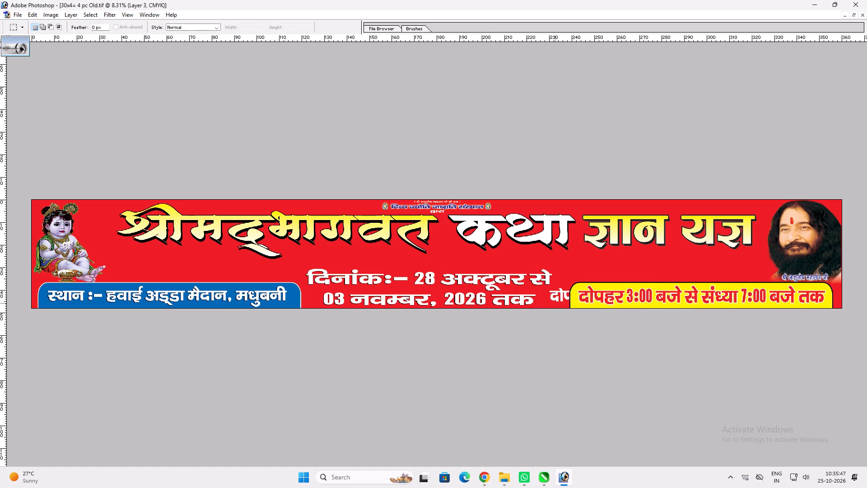
Delete the leftover white timing text showing between the date and the yellow box from Layer 1.
{"action": "key", "text": "v"}
{"action": "right_click", "coordinate": [557, 301]}
{"action": "left_click", "coordinate": [568, 303]}
{"action": "left_click_drag", "start_coordinate": [568, 304], "coordinate": [566, 295]}
{"action": "key", "text": "ctrl+z"}
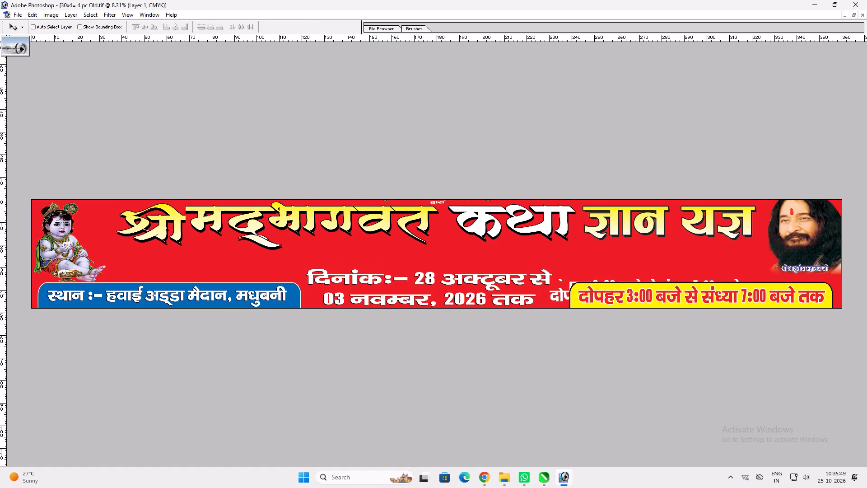
{"action": "key", "text": "m"}
{"action": "left_click_drag", "start_coordinate": [536, 282], "coordinate": [746, 302]}
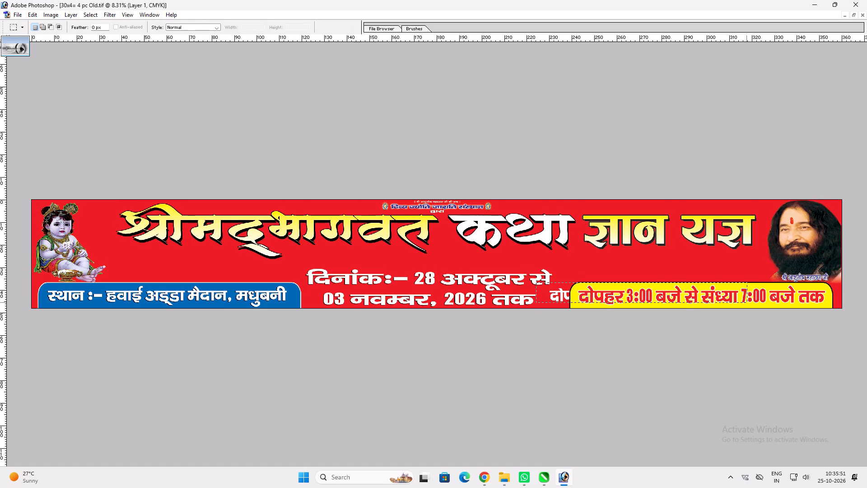
{"action": "left_click_drag", "start_coordinate": [746, 302], "coordinate": [748, 304]}
{"action": "key", "text": "Delete"}
{"action": "key", "text": "ctrl+d"}
{"action": "type", "text": "vv"}
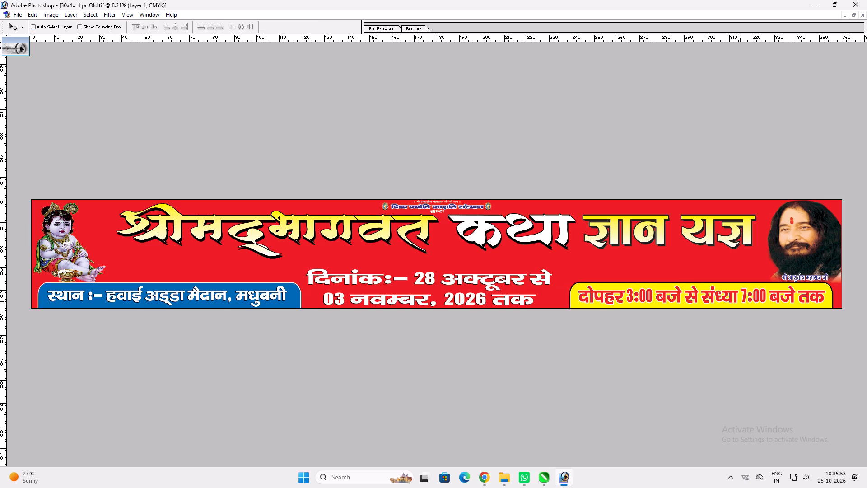
Stretch the main title and the small organisation heading downward by about a third of their height, toward the date lines.
{"action": "key", "text": "ctrl+plus"}
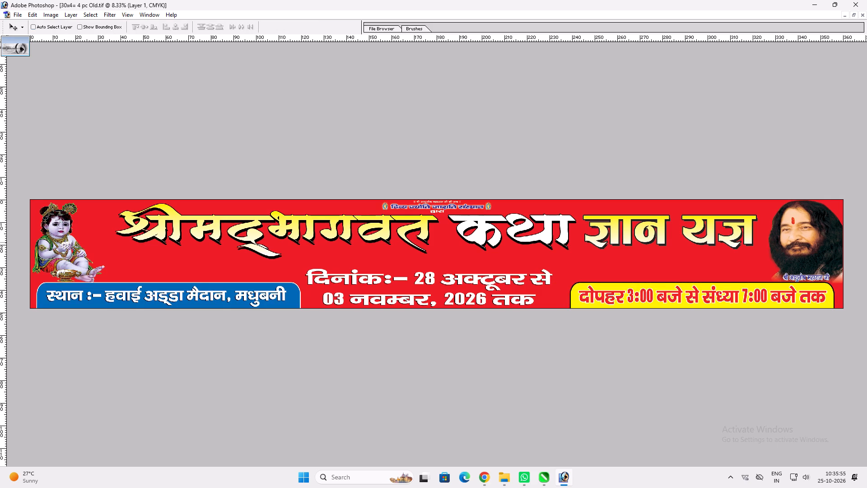
{"action": "key", "text": "m"}
{"action": "left_click_drag", "start_coordinate": [108, 200], "coordinate": [653, 217]}
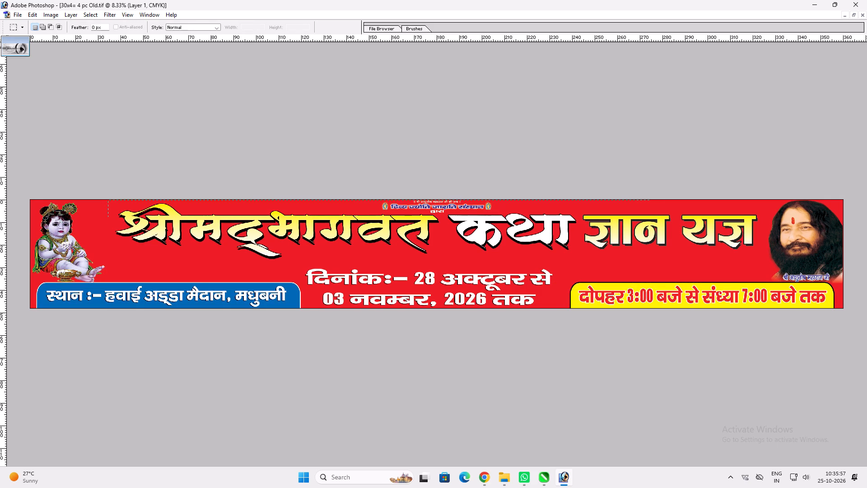
{"action": "left_click_drag", "start_coordinate": [653, 217], "coordinate": [763, 264]}
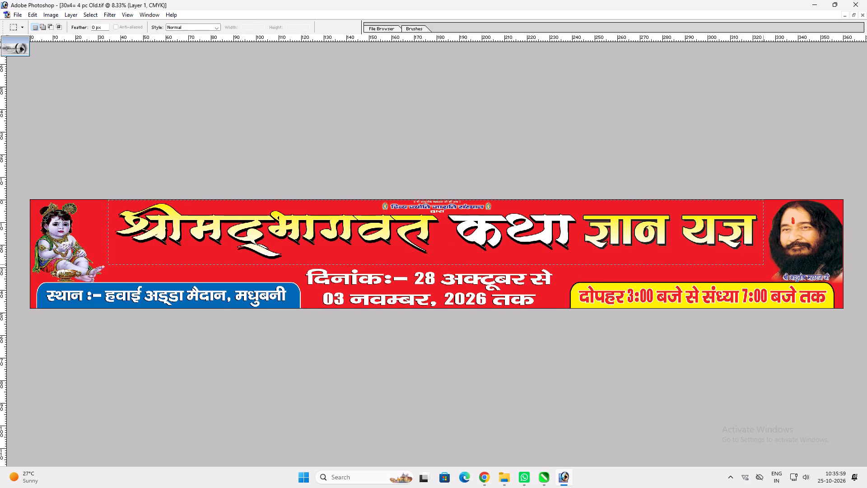
{"action": "left_click_drag", "start_coordinate": [763, 264], "coordinate": [763, 260]}
{"action": "key", "text": "ctrl+t"}
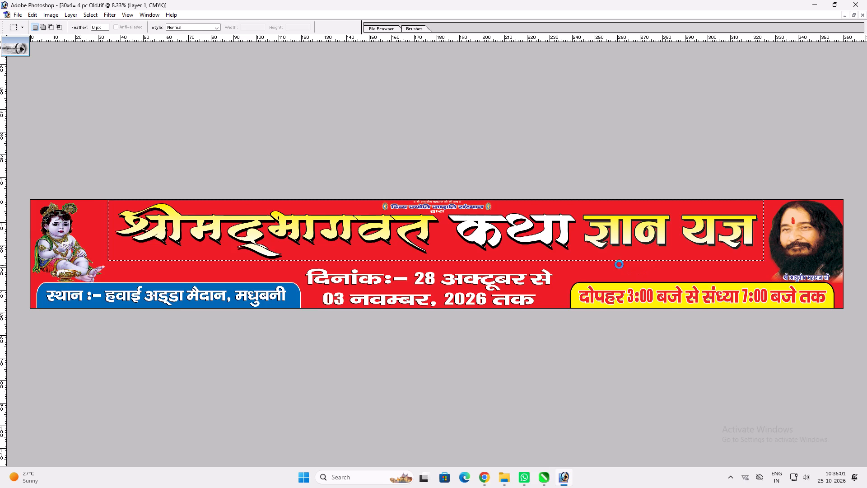
{"action": "left_click_drag", "start_coordinate": [616, 263], "coordinate": [616, 284], "text": "shift"}
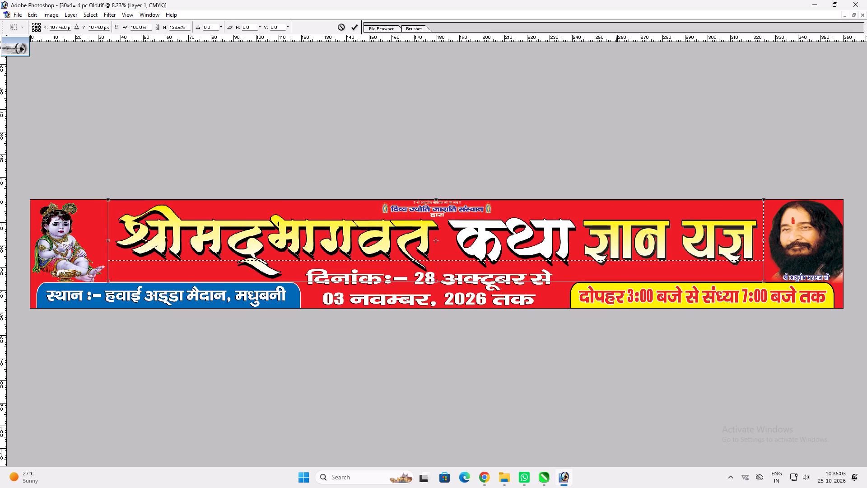
{"action": "left_click_drag", "start_coordinate": [616, 284], "coordinate": [619, 283], "text": "shift"}
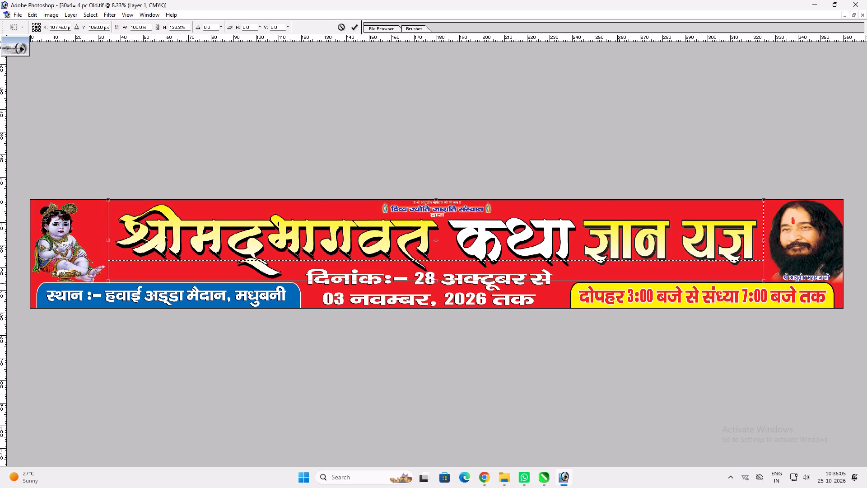
{"action": "left_click_drag", "start_coordinate": [619, 283], "coordinate": [620, 283], "text": "shift"}
{"action": "key", "text": "shift+Return"}
{"action": "key", "text": "v"}
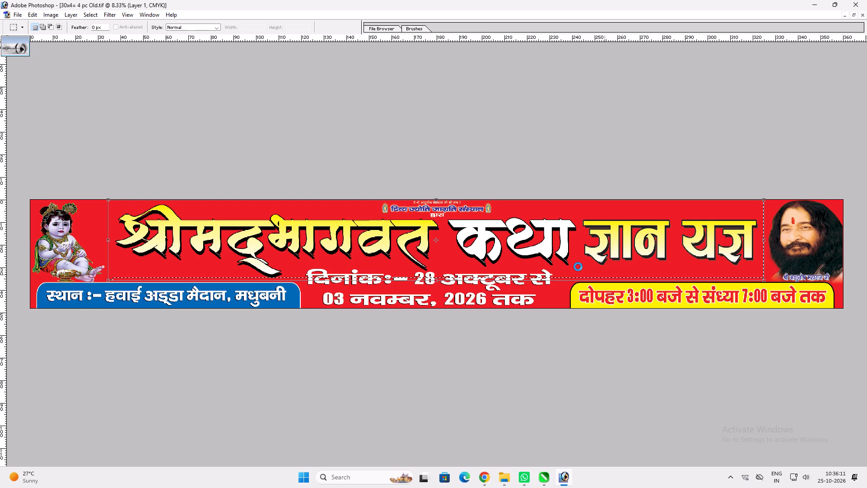
{"action": "key", "text": "ctrl+d"}
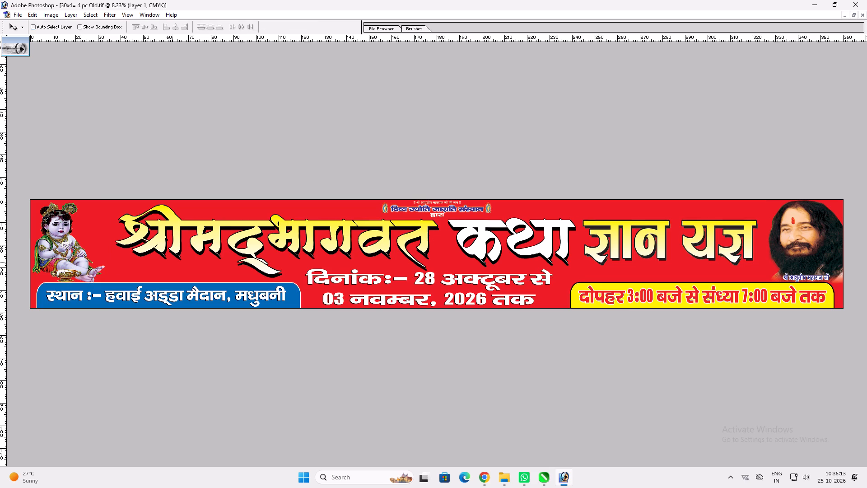
Shorten the Krishna figure slightly from its bottom edge to leave a gap above the blue venue box.
{"action": "key", "text": "m"}
{"action": "left_click_drag", "start_coordinate": [28, 199], "coordinate": [77, 260]}
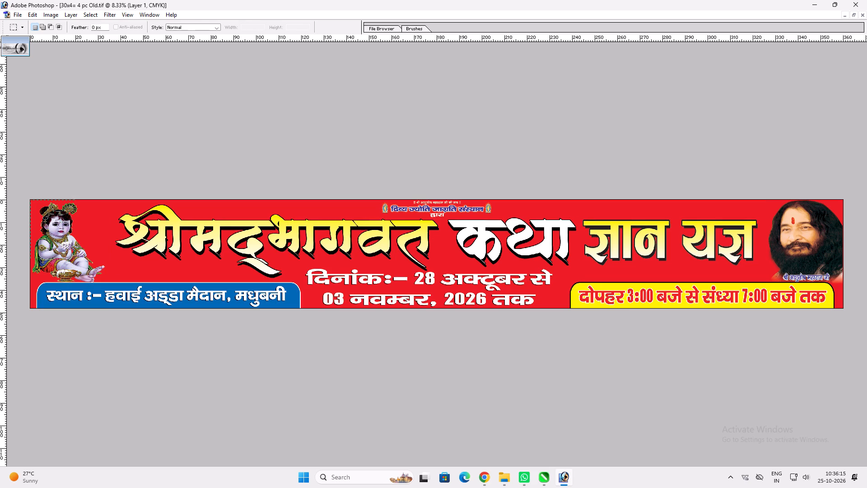
{"action": "left_click_drag", "start_coordinate": [77, 260], "coordinate": [107, 286]}
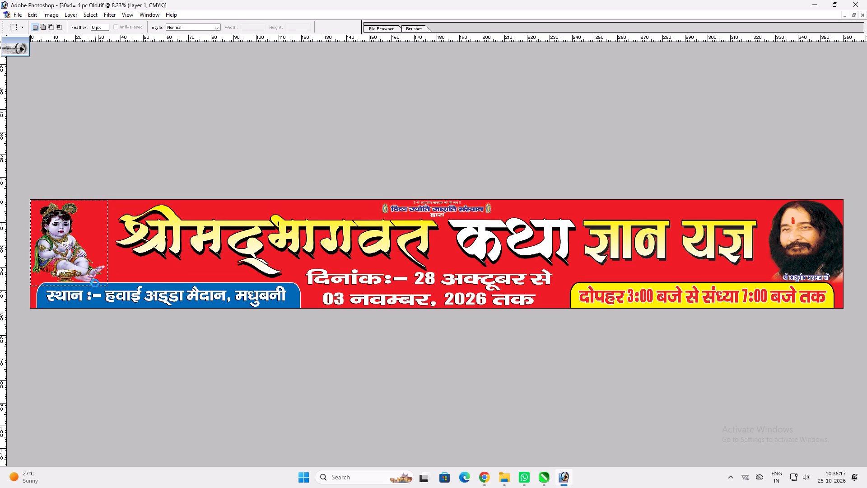
{"action": "key", "text": "ctrl+t"}
{"action": "left_click_drag", "start_coordinate": [92, 287], "coordinate": [101, 285], "text": "shift"}
{"action": "key", "text": "Return"}
{"action": "key", "text": "ctrl+d"}
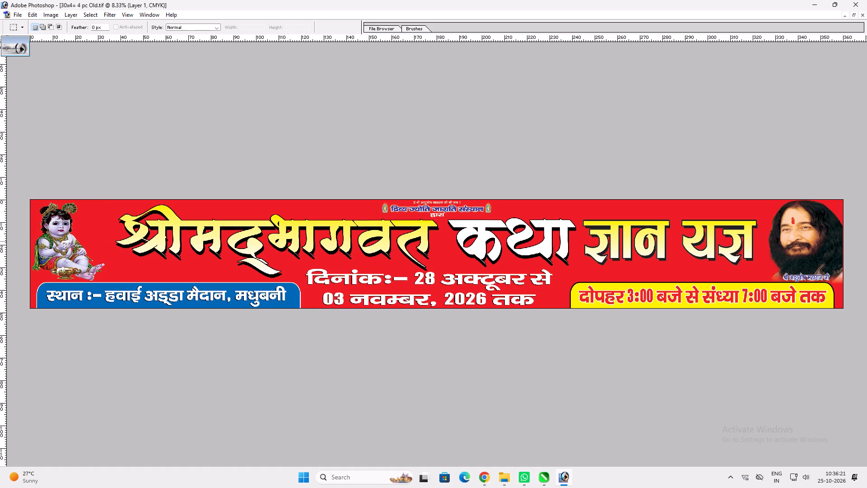
Shorten the guru's portrait slightly from its bottom edge to leave a gap above the yellow timing box.
{"action": "left_click_drag", "start_coordinate": [764, 197], "coordinate": [855, 273]}
{"action": "left_click_drag", "start_coordinate": [855, 273], "coordinate": [858, 288]}
{"action": "key", "text": "ctrl+t"}
{"action": "left_click_drag", "start_coordinate": [812, 290], "coordinate": [814, 289], "text": "shift"}
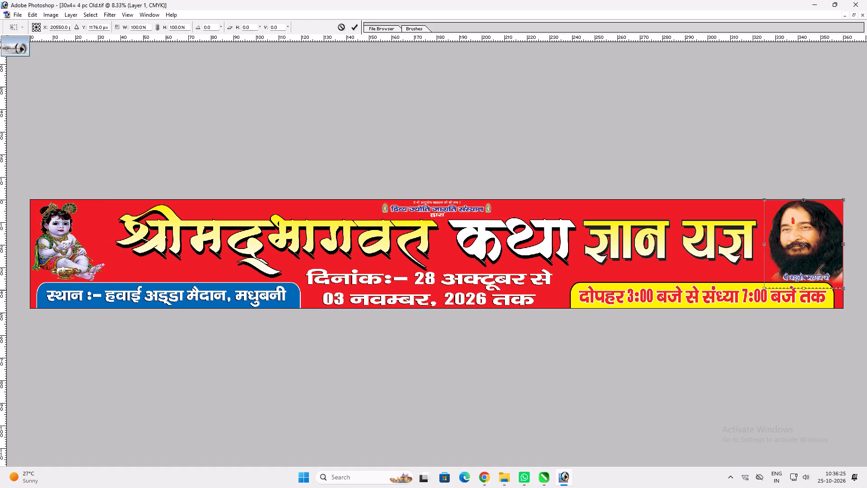
{"action": "left_click_drag", "start_coordinate": [814, 289], "coordinate": [821, 287], "text": "shift"}
{"action": "key", "text": "Return"}
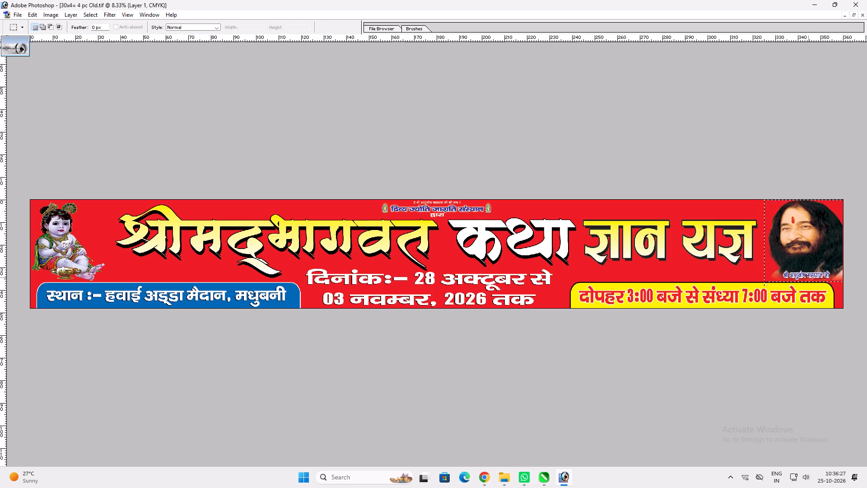
{"action": "key", "text": "ctrl+d"}
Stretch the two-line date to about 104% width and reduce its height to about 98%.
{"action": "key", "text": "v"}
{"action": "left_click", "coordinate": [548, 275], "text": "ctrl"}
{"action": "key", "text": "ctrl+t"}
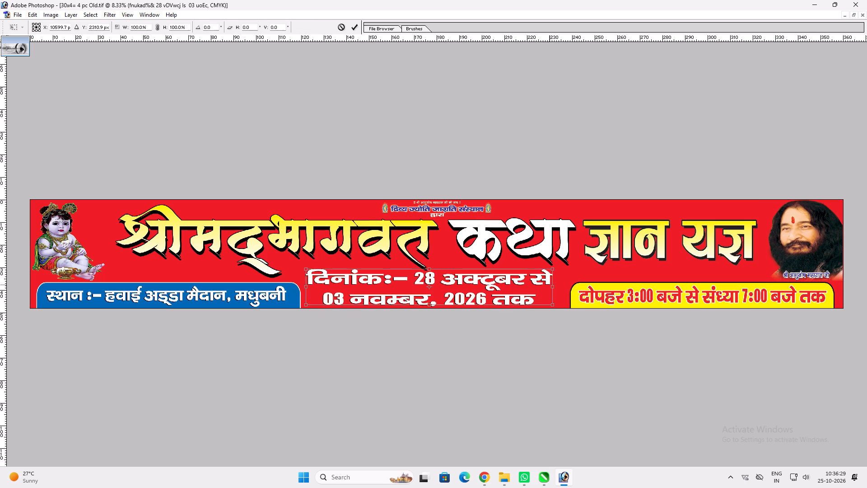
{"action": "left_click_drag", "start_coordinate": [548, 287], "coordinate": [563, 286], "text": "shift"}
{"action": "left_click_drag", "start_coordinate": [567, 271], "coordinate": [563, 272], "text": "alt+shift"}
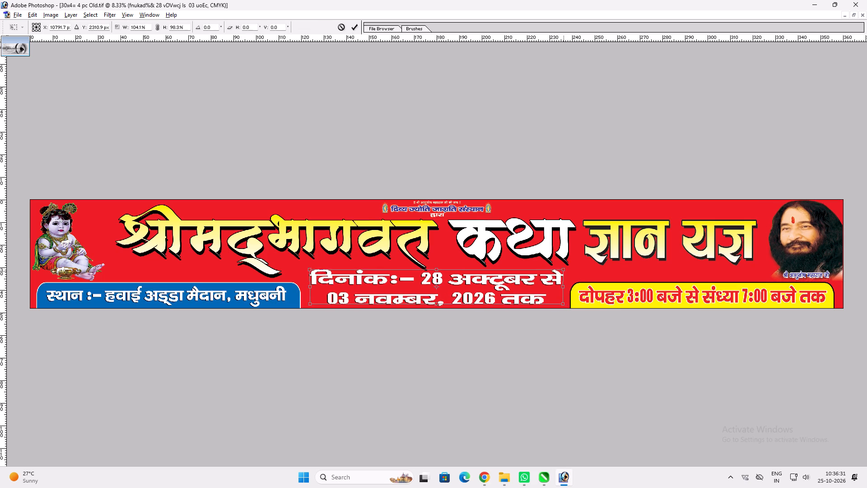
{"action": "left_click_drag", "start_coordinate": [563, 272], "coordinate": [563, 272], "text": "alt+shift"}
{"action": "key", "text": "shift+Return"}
Insert a space at the start of the date's second line, before "03 नवम्बर".
{"action": "key", "text": "t"}
{"action": "left_click", "coordinate": [328, 298]}
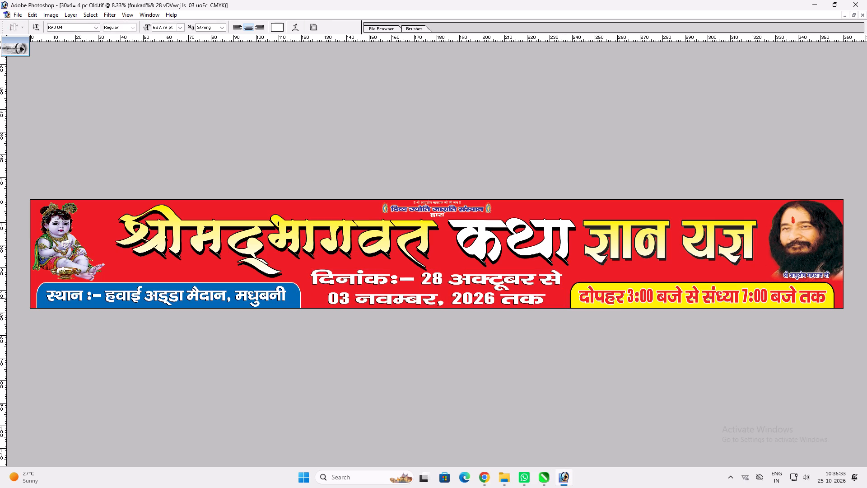
{"action": "key", "text": "space"}
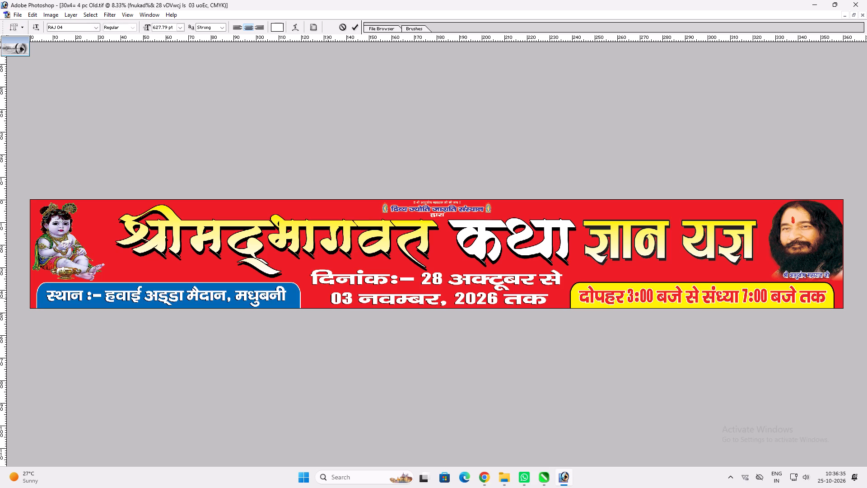
{"action": "key", "text": "Return"}
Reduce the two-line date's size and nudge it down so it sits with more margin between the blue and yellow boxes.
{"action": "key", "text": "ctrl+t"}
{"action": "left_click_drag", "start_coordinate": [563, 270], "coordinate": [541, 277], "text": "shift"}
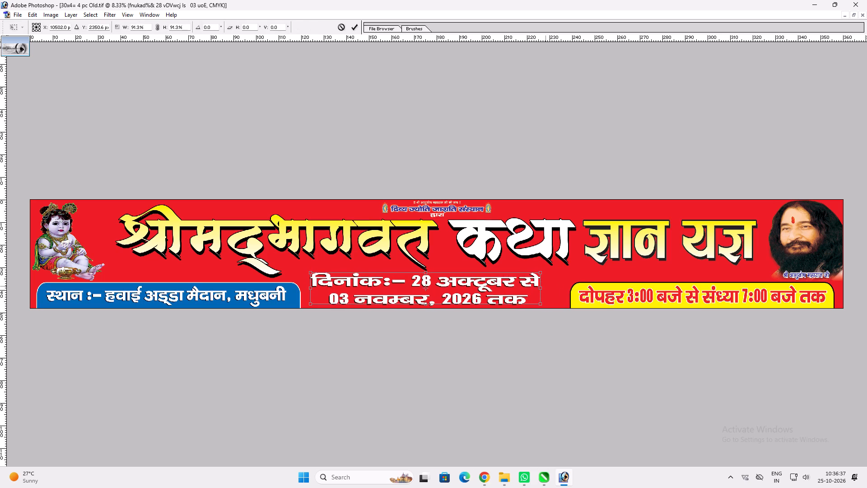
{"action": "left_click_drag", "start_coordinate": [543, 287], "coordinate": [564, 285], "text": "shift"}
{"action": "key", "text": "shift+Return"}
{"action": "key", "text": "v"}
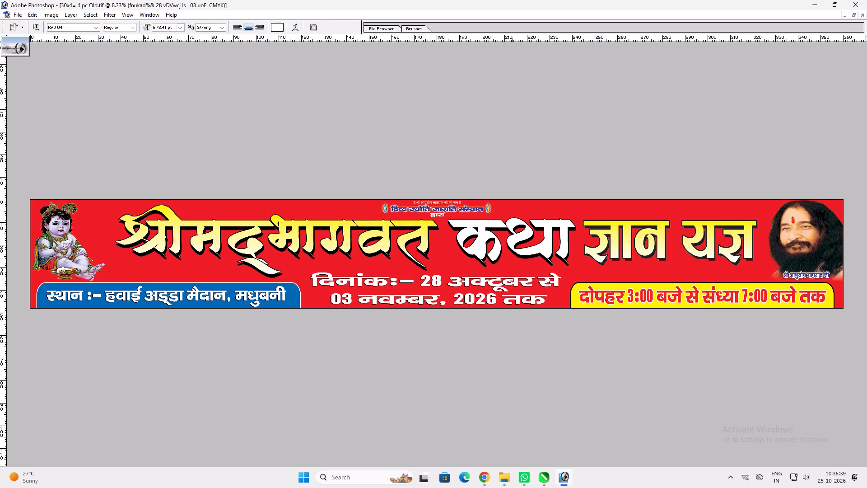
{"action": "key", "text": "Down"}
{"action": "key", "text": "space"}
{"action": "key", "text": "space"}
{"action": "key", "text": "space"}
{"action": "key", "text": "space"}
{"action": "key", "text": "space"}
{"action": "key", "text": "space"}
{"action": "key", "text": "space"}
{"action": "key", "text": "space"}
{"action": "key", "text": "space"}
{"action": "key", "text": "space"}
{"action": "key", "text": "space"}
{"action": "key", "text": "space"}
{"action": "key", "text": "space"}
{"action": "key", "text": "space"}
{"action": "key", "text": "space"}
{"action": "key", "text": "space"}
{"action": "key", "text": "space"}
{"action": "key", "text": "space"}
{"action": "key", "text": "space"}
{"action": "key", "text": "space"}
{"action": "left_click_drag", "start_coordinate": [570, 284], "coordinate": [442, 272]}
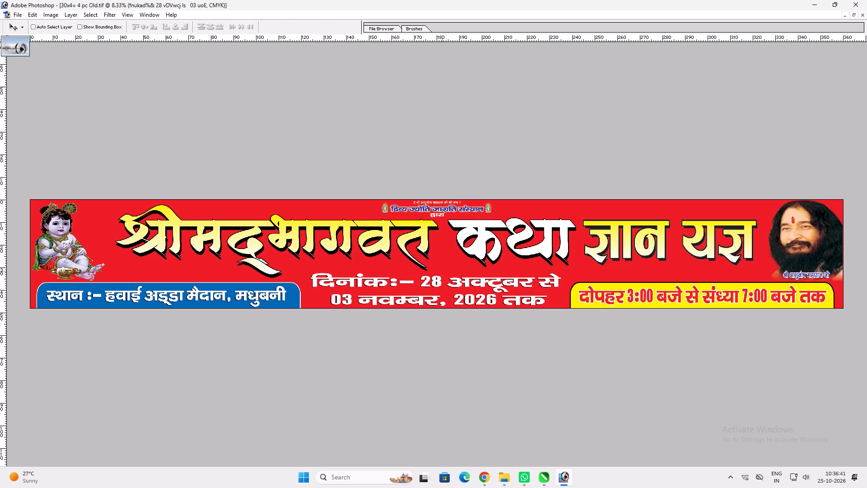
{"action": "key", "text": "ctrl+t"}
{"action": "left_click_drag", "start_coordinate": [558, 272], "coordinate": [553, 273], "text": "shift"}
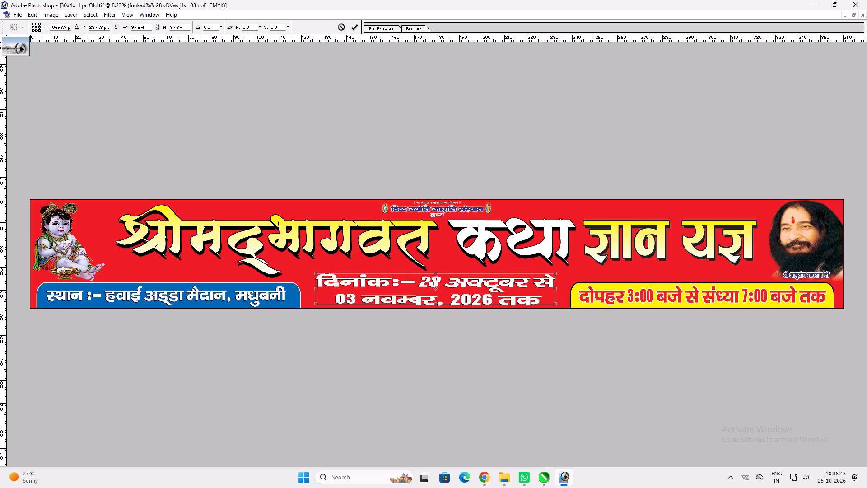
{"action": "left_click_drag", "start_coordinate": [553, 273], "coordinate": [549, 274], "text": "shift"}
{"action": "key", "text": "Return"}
Join the two date lines into a single line by removing the line break before "03 नवम्बर".
{"action": "key", "text": "t"}
{"action": "left_click", "coordinate": [533, 297]}
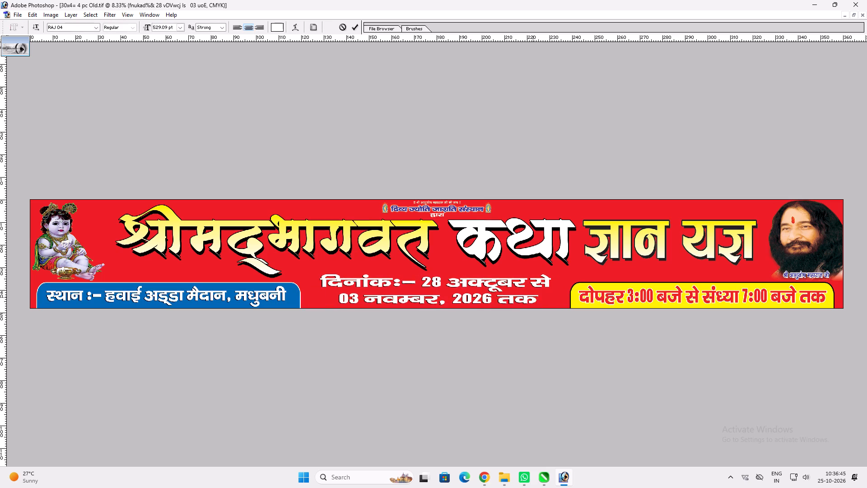
{"action": "key", "text": "BackSpace"}
{"action": "key", "text": "ctrl+z"}
{"action": "key", "text": "Home"}
{"action": "key", "text": "BackSpace"}
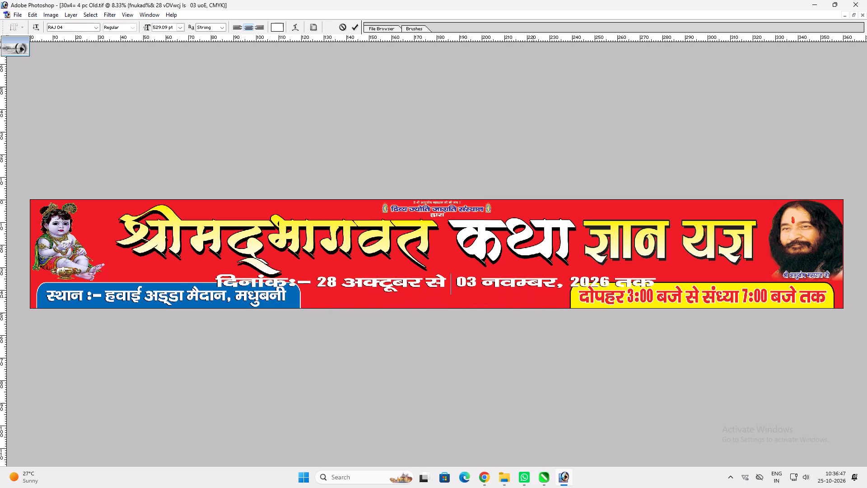
{"action": "key", "text": "Return"}
Narrow the single-line date horizontally so it fits between the blue venue box and the yellow timing box.
{"action": "key", "text": "v"}
{"action": "key", "text": "ctrl+t"}
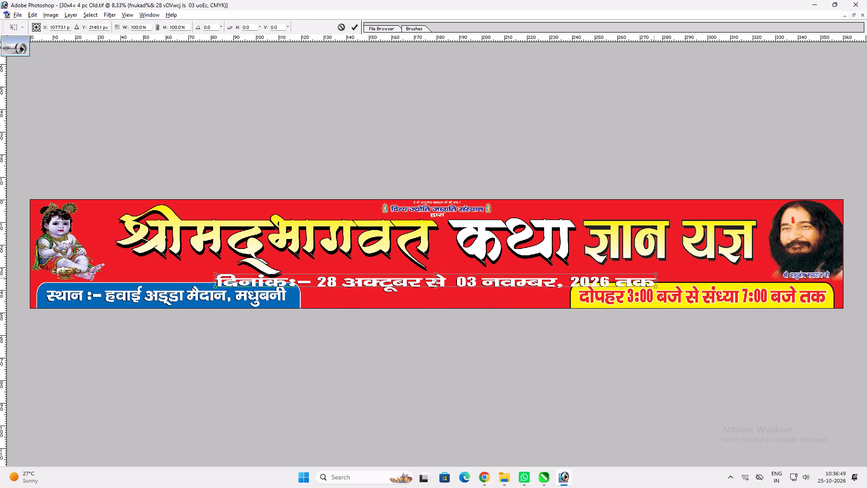
{"action": "left_click_drag", "start_coordinate": [653, 279], "coordinate": [551, 276], "text": "alt+shift"}
{"action": "key", "text": "shift+Return"}
{"action": "key", "text": "v"}
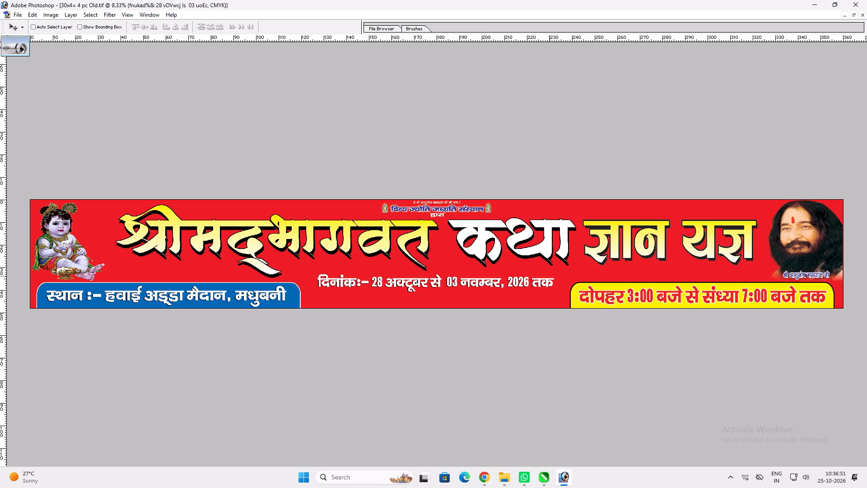
Move the date line down between the two boxes and enlarge it to about 109% width, with noticeably taller letters.
{"action": "left_click_drag", "start_coordinate": [529, 286], "coordinate": [517, 297]}
{"action": "key", "text": "ctrl+t"}
{"action": "left_click_drag", "start_coordinate": [545, 298], "coordinate": [566, 300], "text": "shift"}
{"action": "left_click", "coordinate": [554, 300], "text": "shift"}
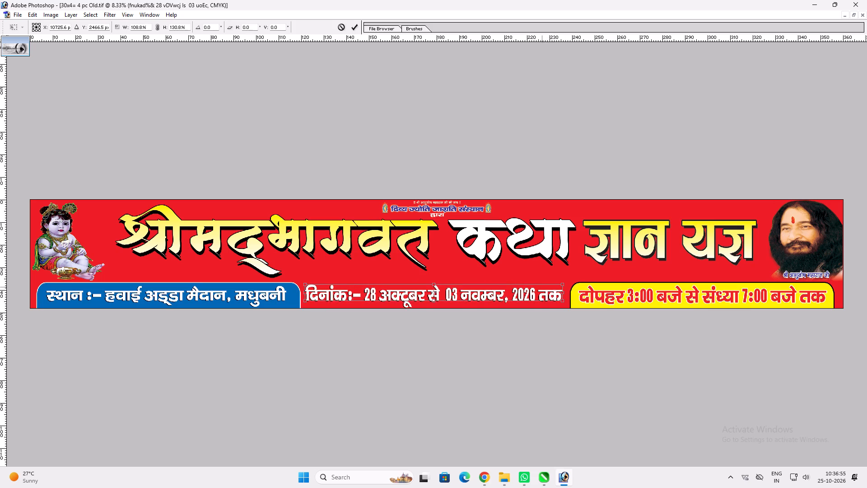
{"action": "left_click", "coordinate": [542, 286], "text": "shift"}
{"action": "key", "text": "shift+Return"}
{"action": "key", "text": "v"}
Widen the date line to about 101% toward the yellow box and nudge it down slightly.
{"action": "left_click", "coordinate": [538, 294]}
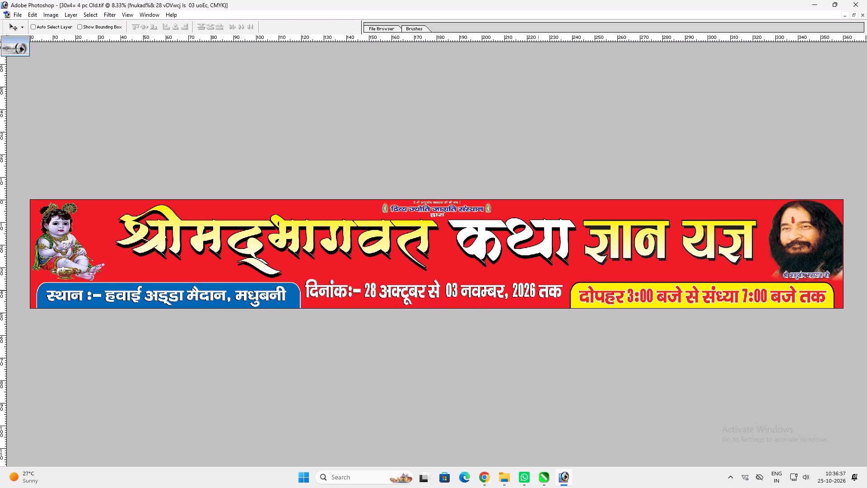
{"action": "key", "text": "ctrl+t"}
{"action": "left_click", "coordinate": [559, 286], "text": "shift"}
{"action": "left_click_drag", "start_coordinate": [540, 275], "coordinate": [536, 275], "text": "shift"}
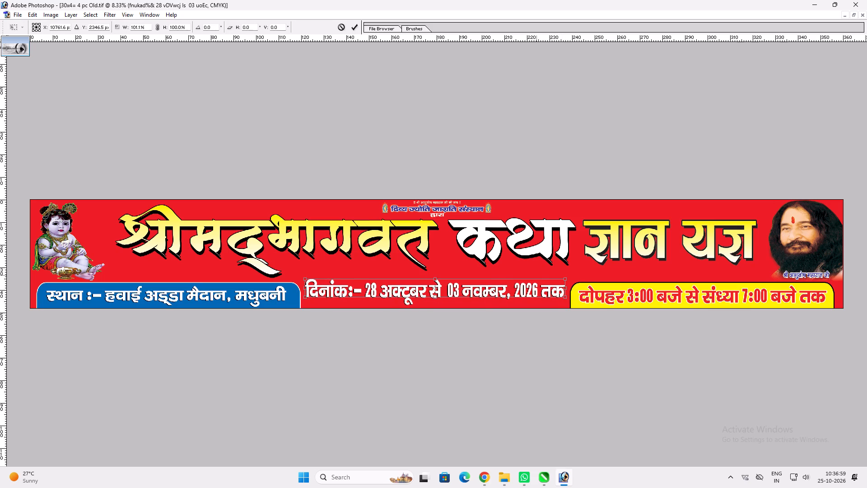
{"action": "left_click_drag", "start_coordinate": [536, 275], "coordinate": [535, 276], "text": "shift"}
{"action": "key", "text": "shift+Return"}
{"action": "key", "text": "v"}
{"action": "key", "text": "Down"}
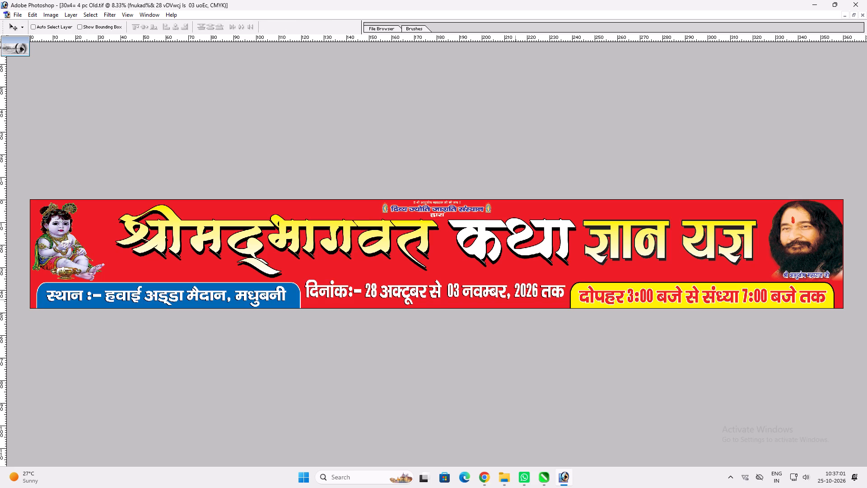
{"action": "key", "text": "Down"}
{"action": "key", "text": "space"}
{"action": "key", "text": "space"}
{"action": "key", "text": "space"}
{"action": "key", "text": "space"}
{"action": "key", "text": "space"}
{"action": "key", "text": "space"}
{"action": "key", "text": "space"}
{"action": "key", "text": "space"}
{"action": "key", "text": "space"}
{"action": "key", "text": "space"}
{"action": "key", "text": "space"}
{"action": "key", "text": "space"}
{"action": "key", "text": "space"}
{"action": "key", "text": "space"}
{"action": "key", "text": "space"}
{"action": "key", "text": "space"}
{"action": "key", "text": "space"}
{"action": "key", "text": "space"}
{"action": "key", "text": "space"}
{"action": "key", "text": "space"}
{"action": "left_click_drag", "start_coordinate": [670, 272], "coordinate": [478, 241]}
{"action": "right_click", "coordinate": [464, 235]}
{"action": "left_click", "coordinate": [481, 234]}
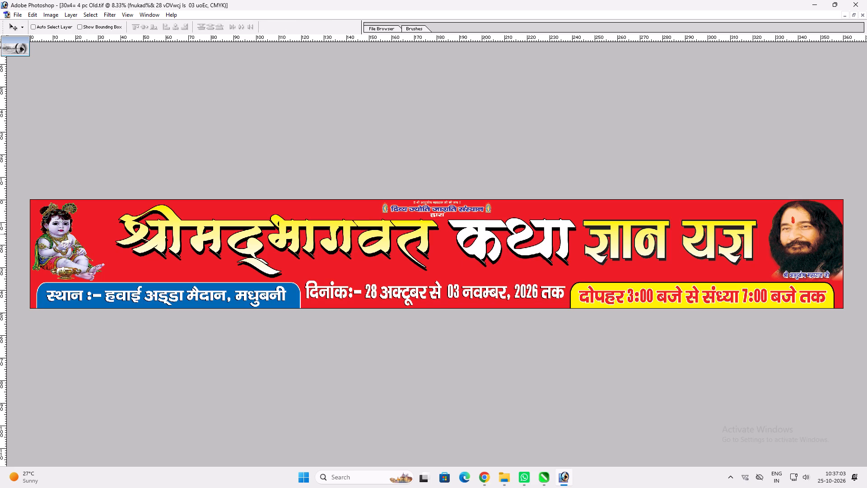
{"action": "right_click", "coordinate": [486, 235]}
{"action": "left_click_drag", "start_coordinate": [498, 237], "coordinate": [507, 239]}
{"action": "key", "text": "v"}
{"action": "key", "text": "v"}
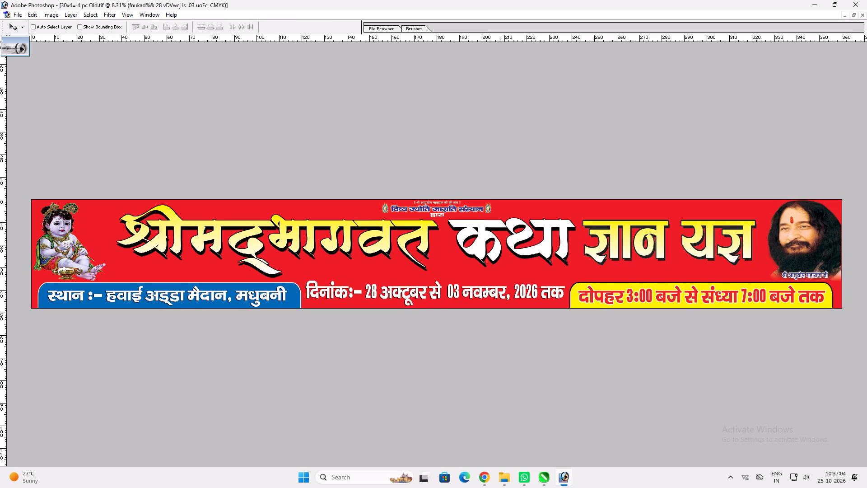